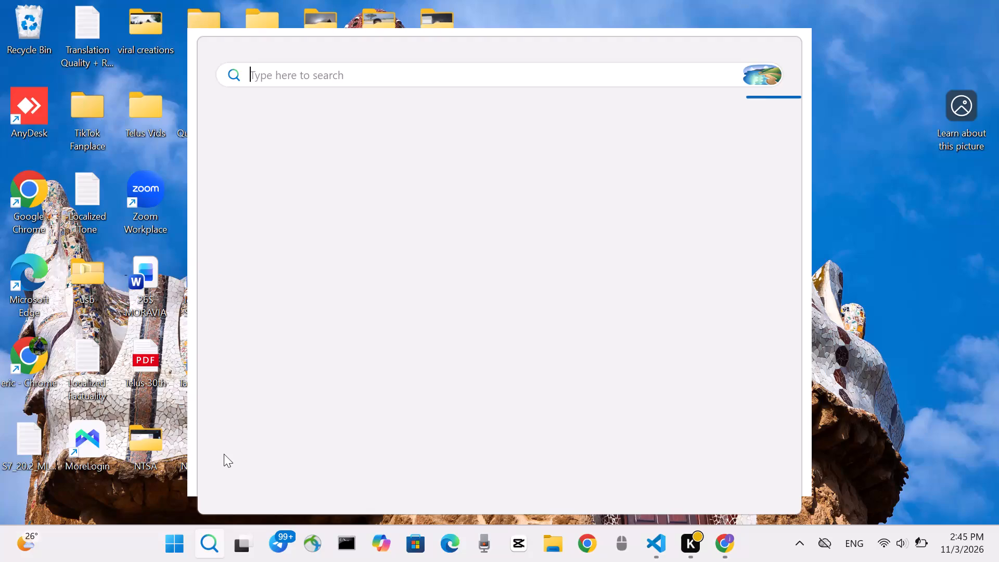
Search the computer for "capcut" and launch the CapCut app.
type("ca")
type("pcut")
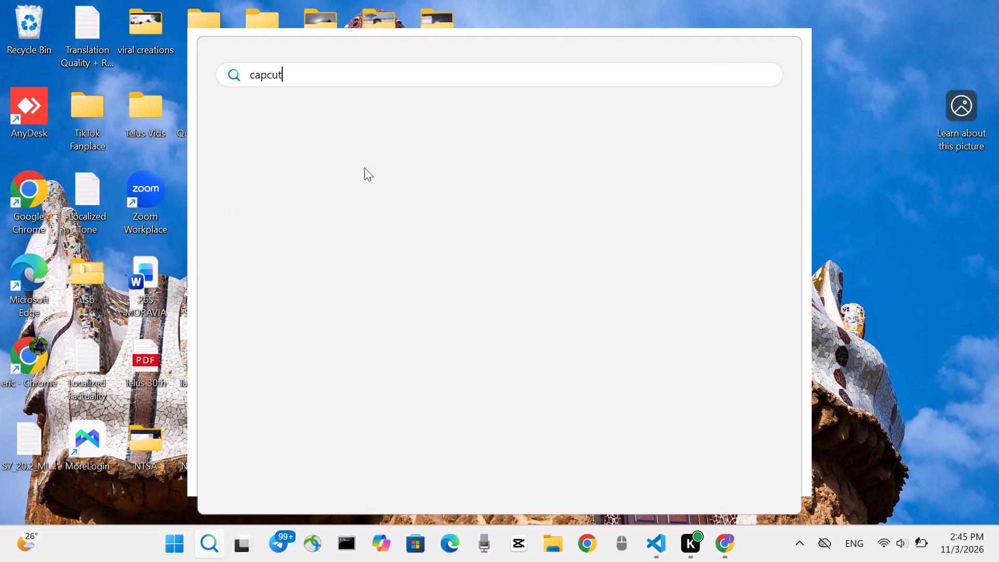
key("Return")
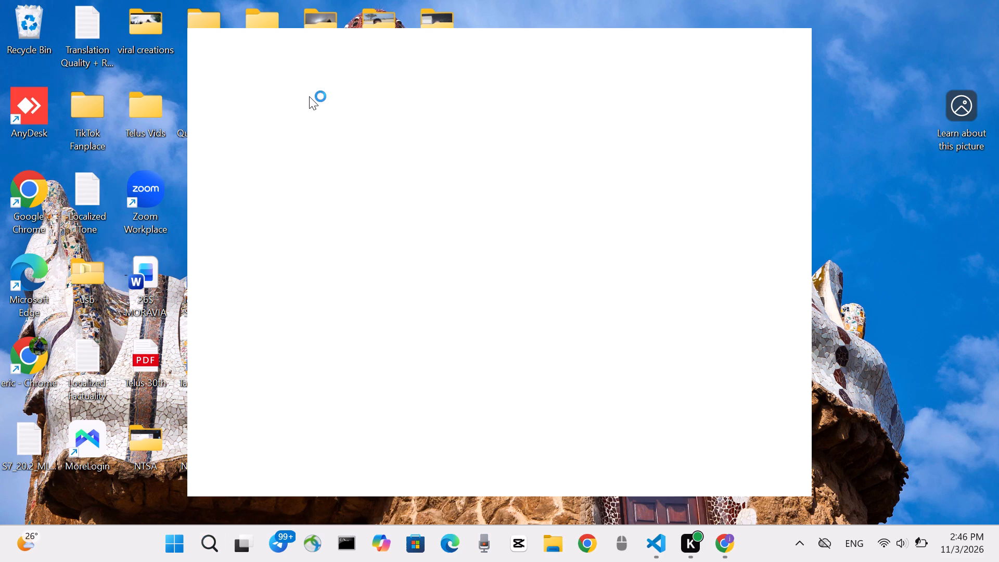
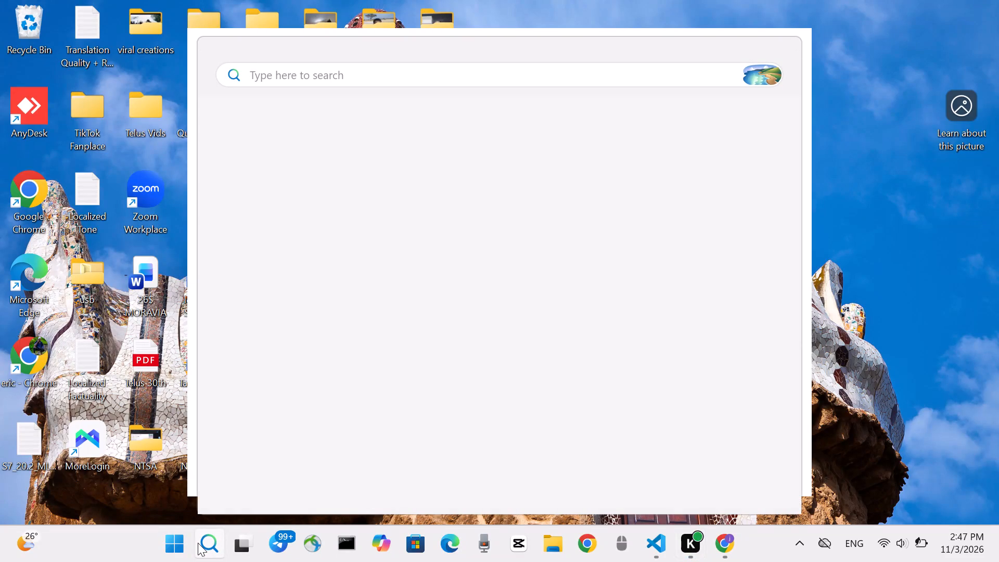
Search the computer for "capCut" and launch the CapCut app.
type("ca")
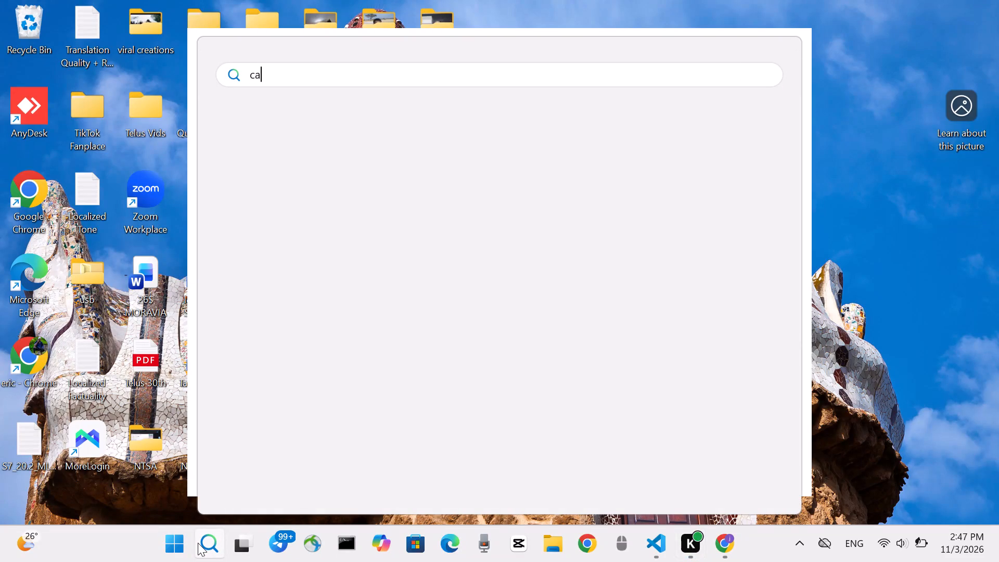
key("p")
key("Right")
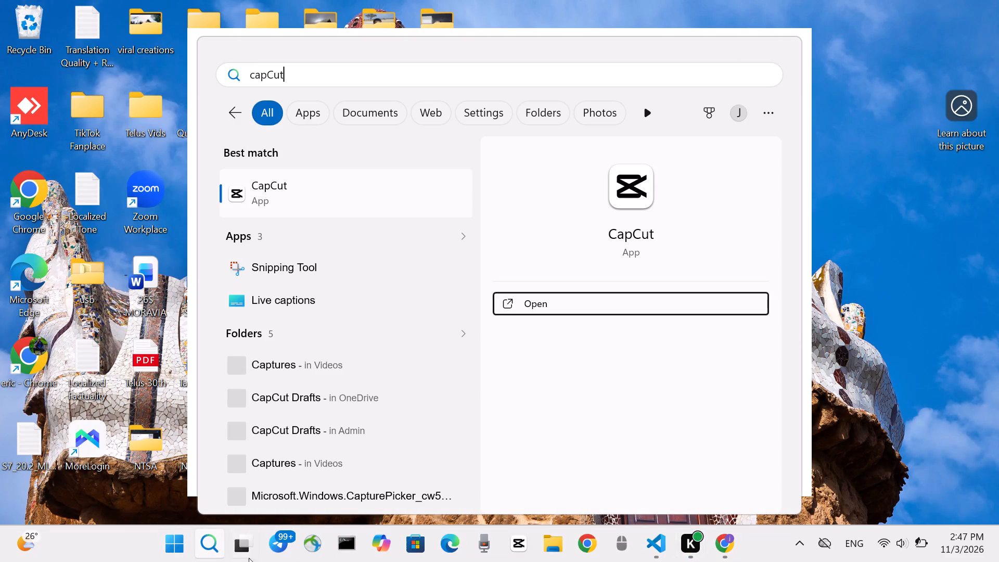
left_click(573, 301)
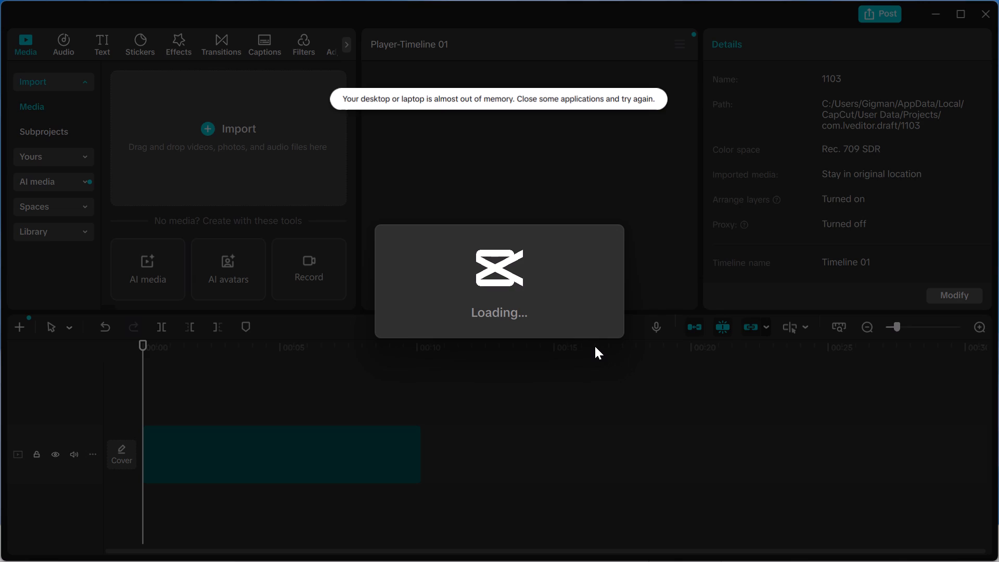
Delete the existing clip of the denim-dressed couple from the timeline of project 1103.
left_click(546, 312)
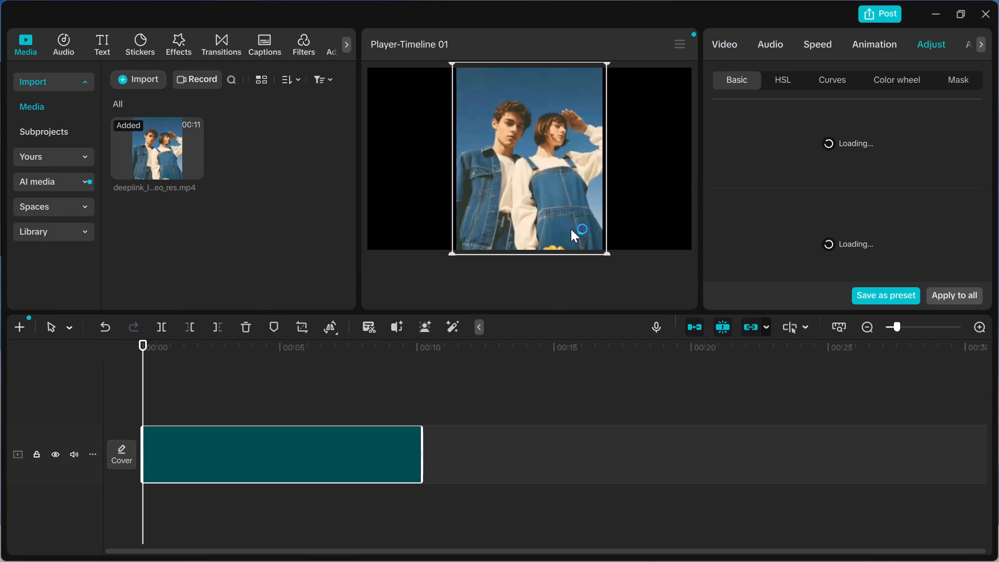
scroll(571, 229, "down", 1)
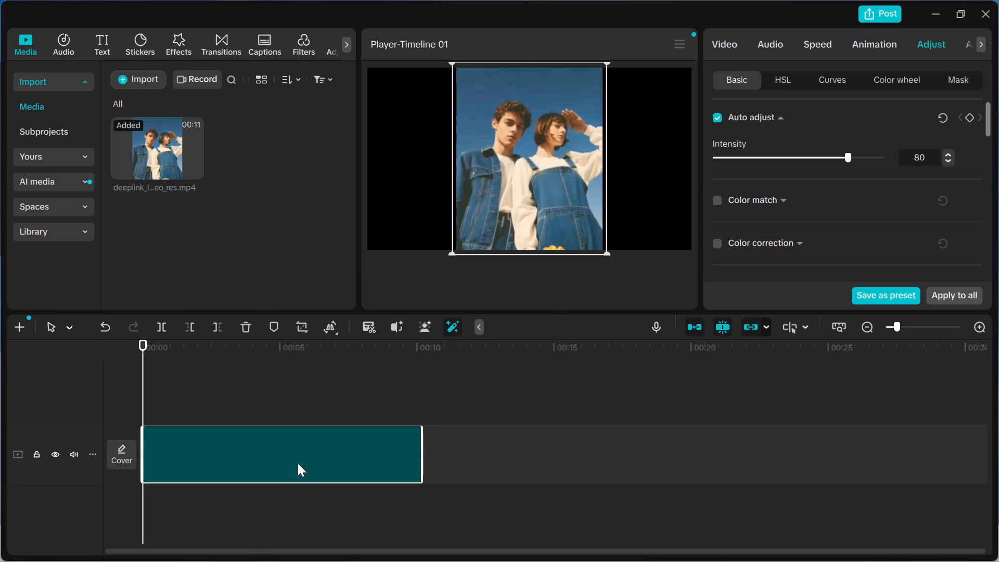
left_click(298, 463)
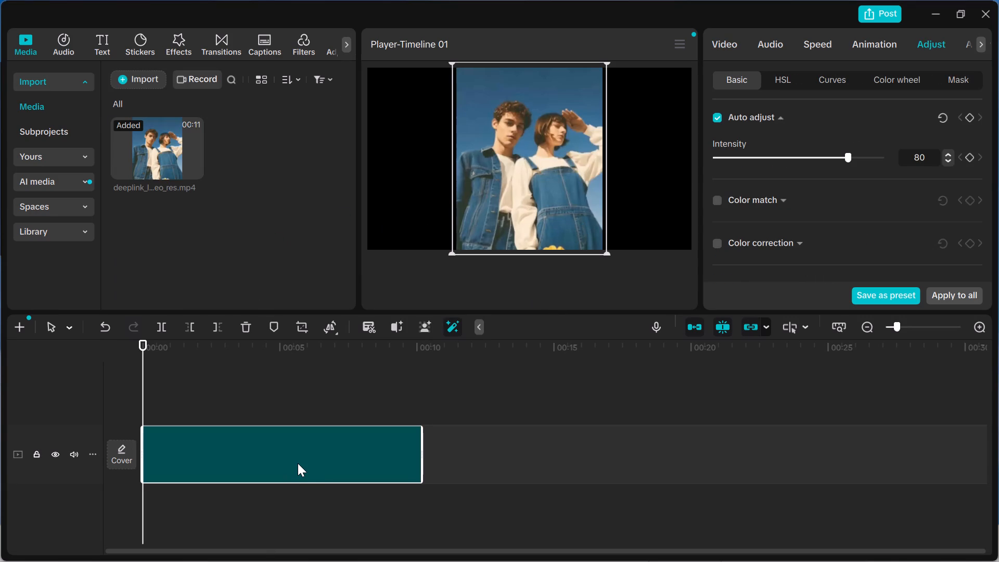
left_click(244, 327)
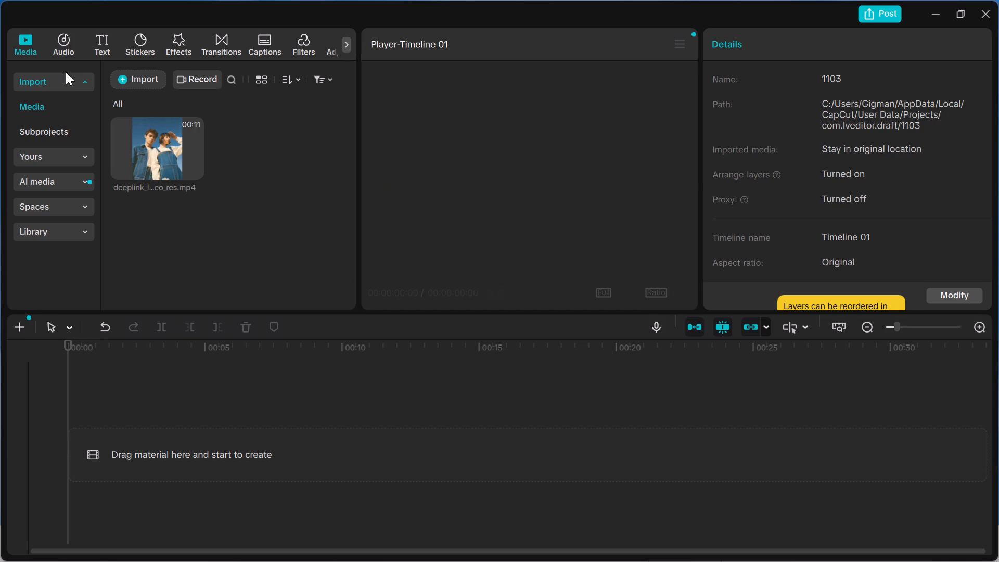
Import the Video Project file from the Downloads folder into the project's media.
left_click(40, 81)
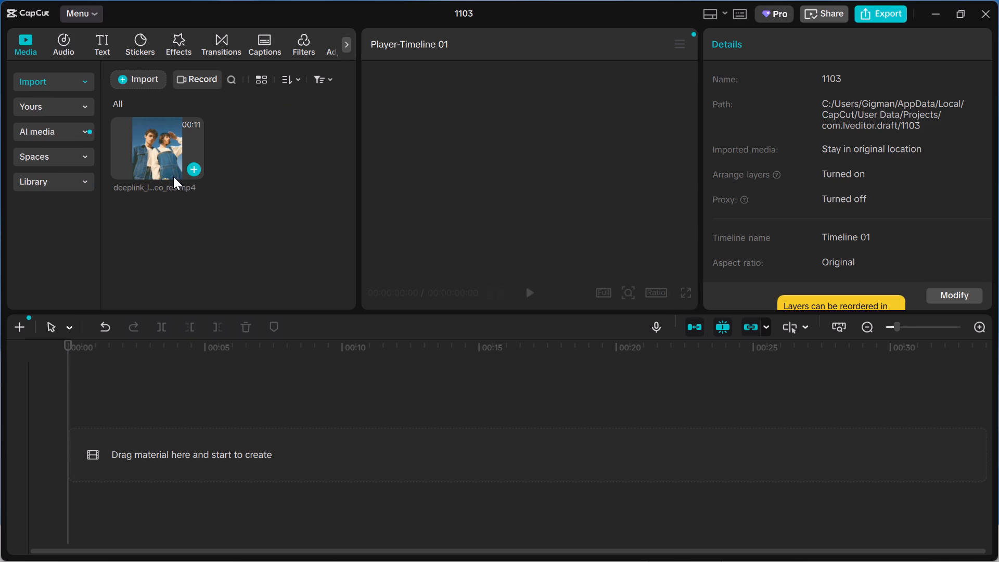
left_click(246, 143)
left_click(32, 41)
left_click(134, 73)
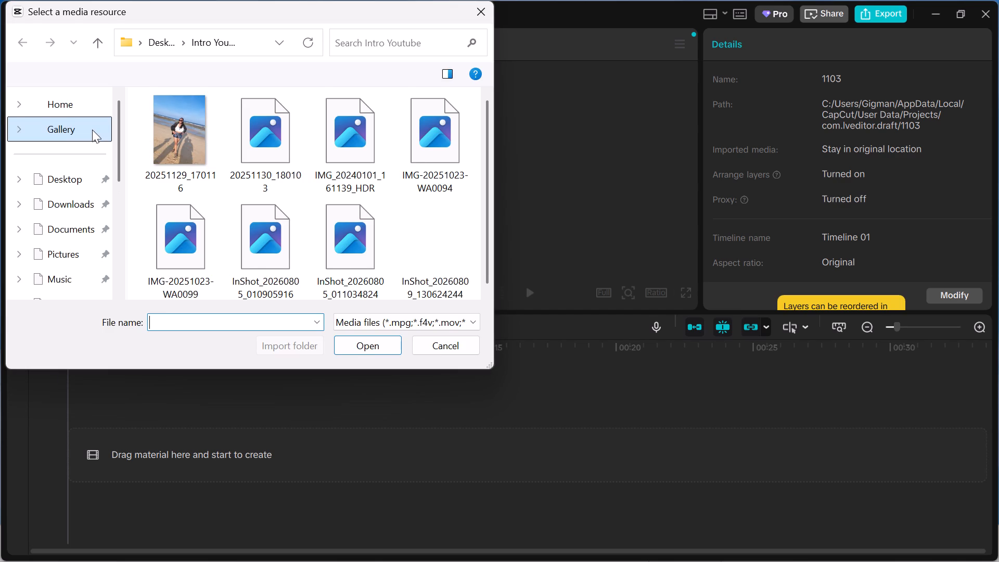
left_click(68, 204)
left_click(68, 204)
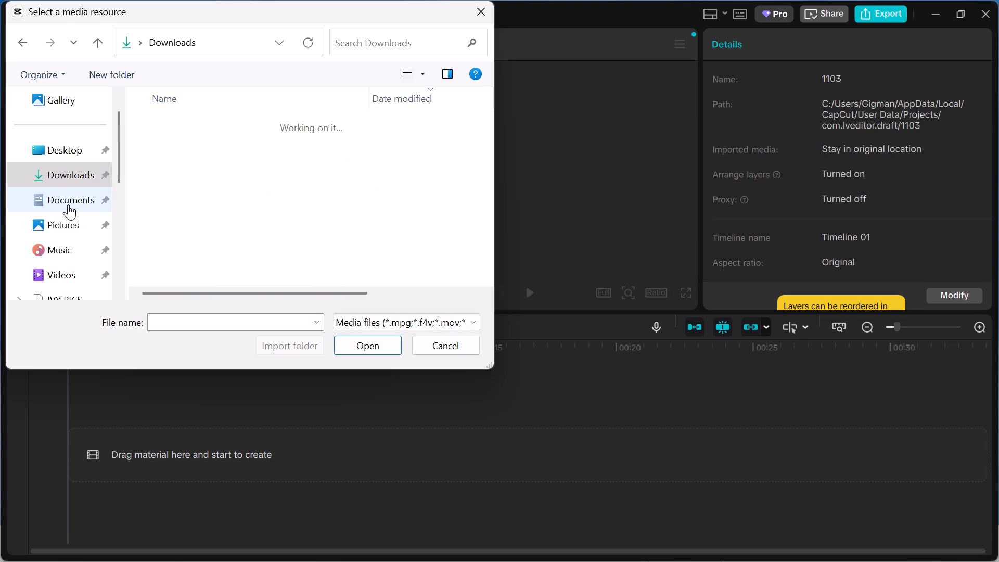
left_click(235, 151)
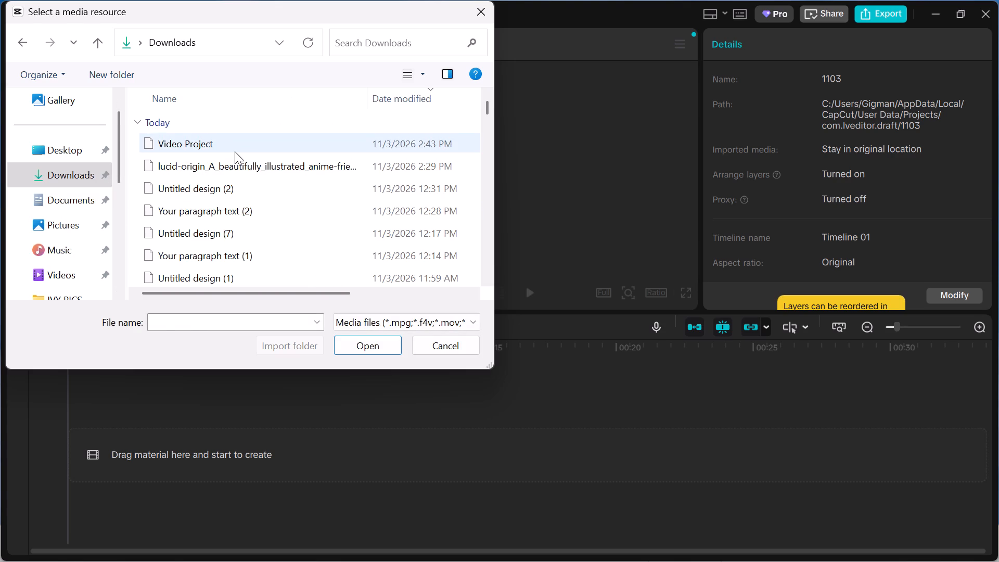
left_click(352, 341)
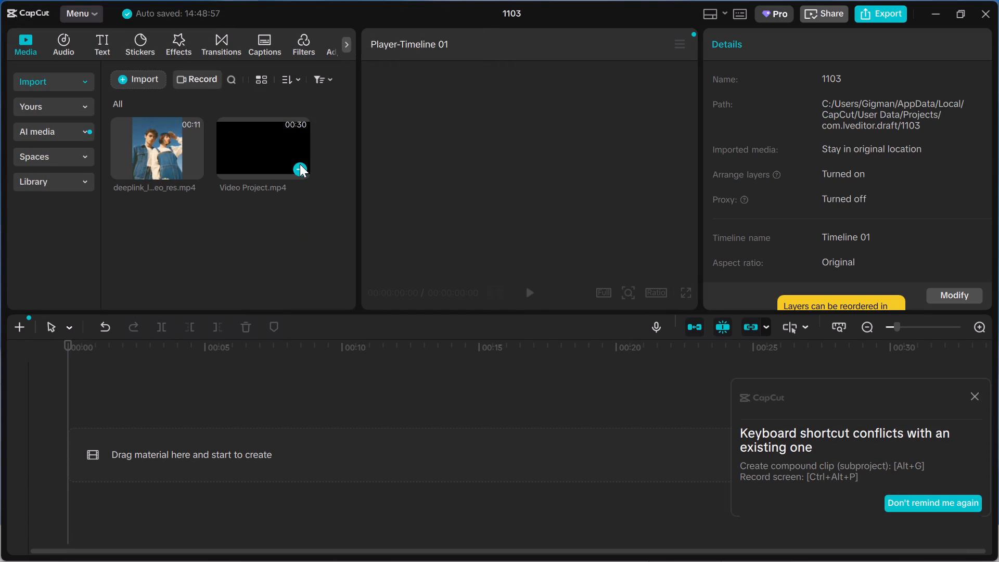
Add Video Project.mp4 from the imported media to the empty timeline.
left_click(300, 164)
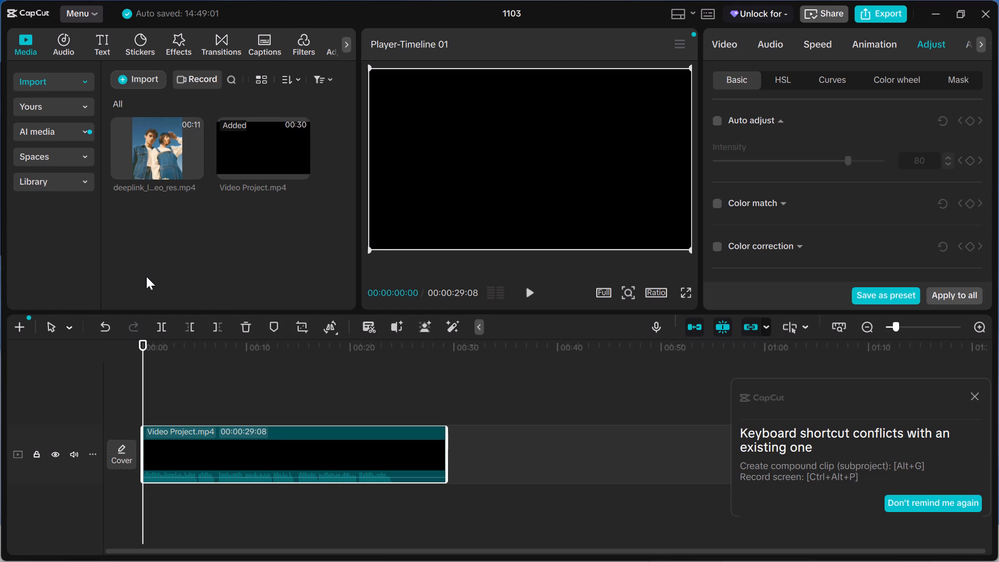
Extract the audio from the Video Project.mp4 clip onto its own track in the timeline.
left_click(239, 439)
left_click(239, 439)
right_click(239, 439)
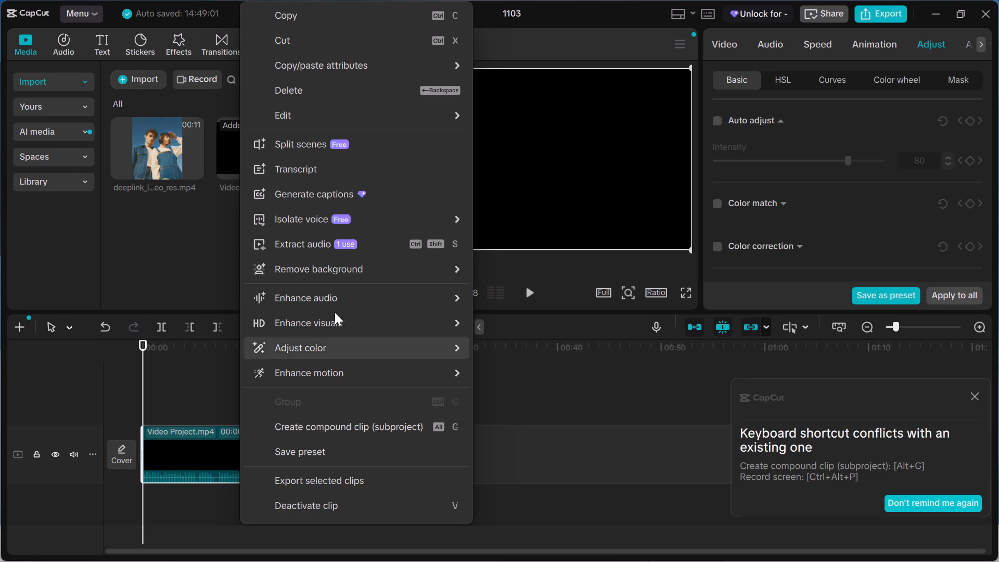
left_click(332, 247)
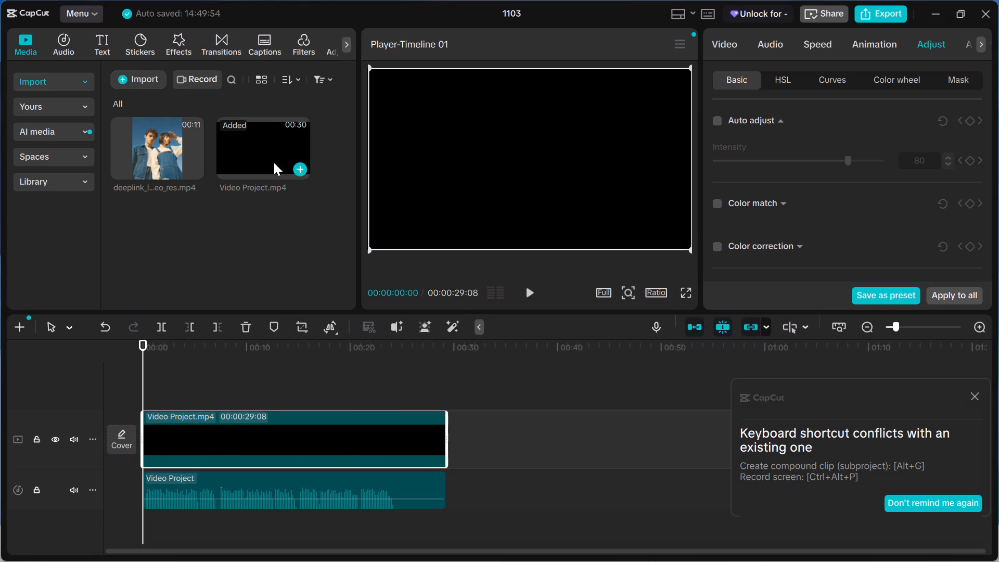
Delete the Video Project.mp4 video clip from the timeline, keeping its extracted audio.
left_click(249, 330)
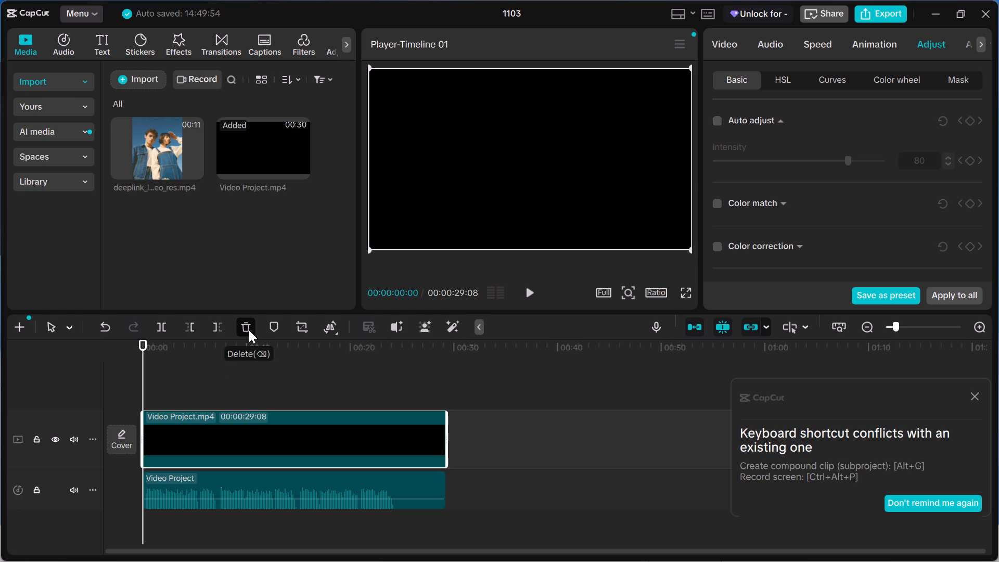
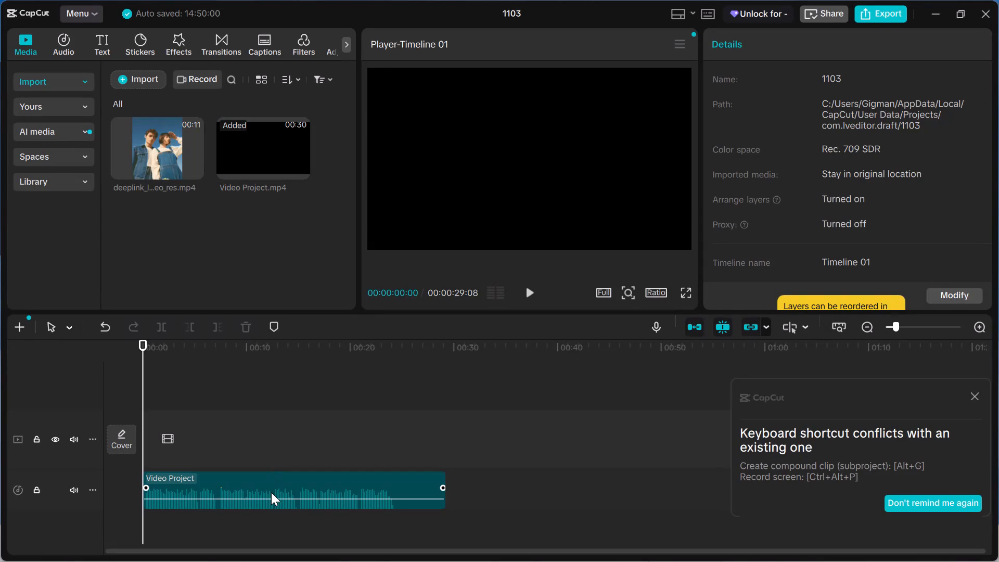
Play back the opening seconds of the extracted Video Project audio, and return the playhead to the start of the timeline.
left_click(271, 492)
left_click(528, 298)
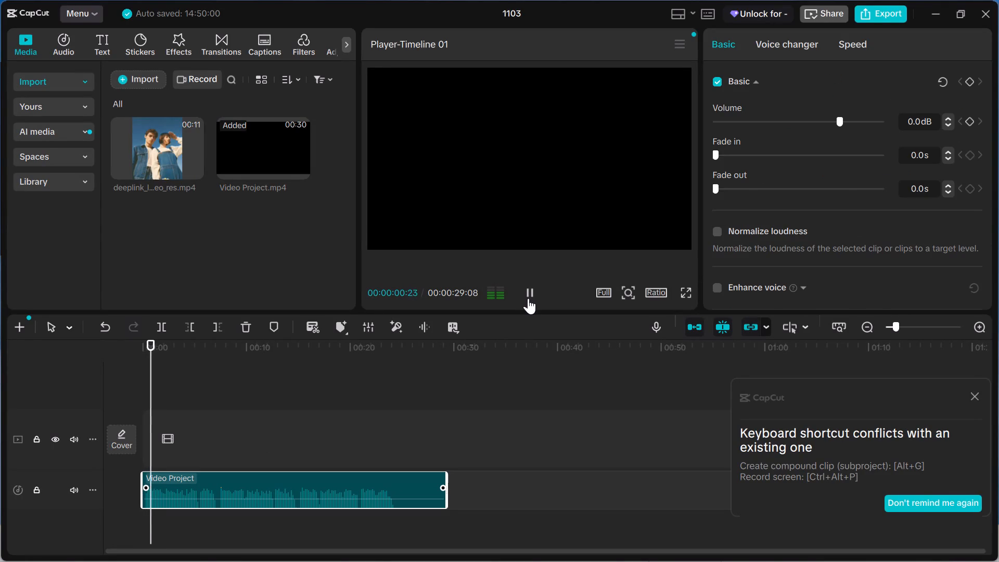
left_click(528, 298)
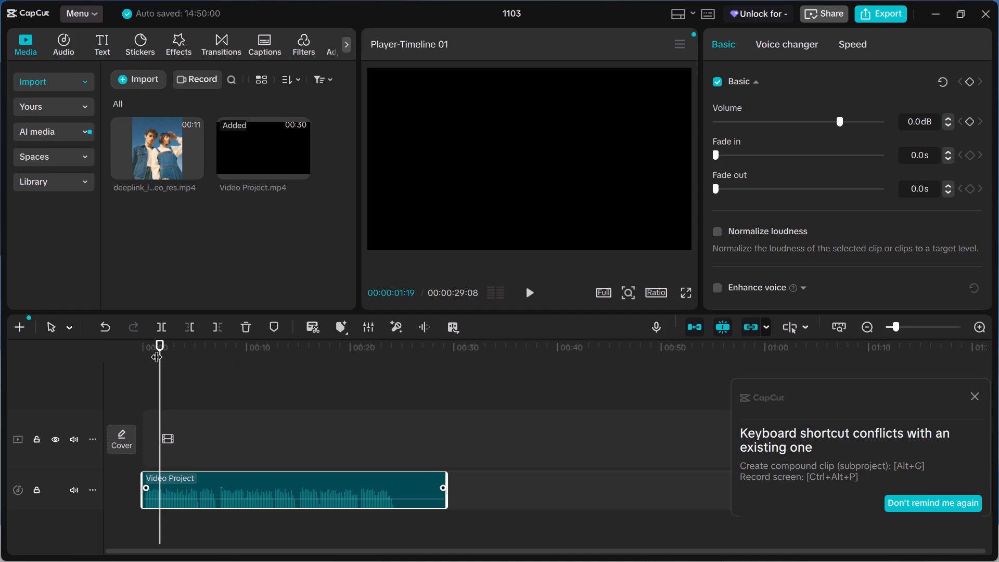
left_click_drag(161, 349, 132, 349)
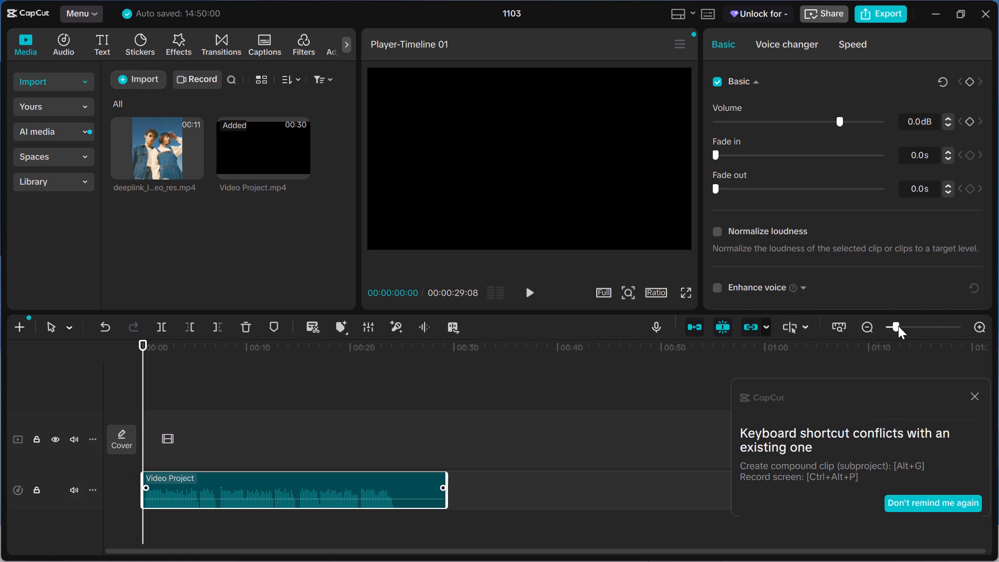
Trim the silent beginning off the extracted audio by splitting it at 00:00:00:06 and deleting the first piece.
left_click_drag(898, 326, 921, 330)
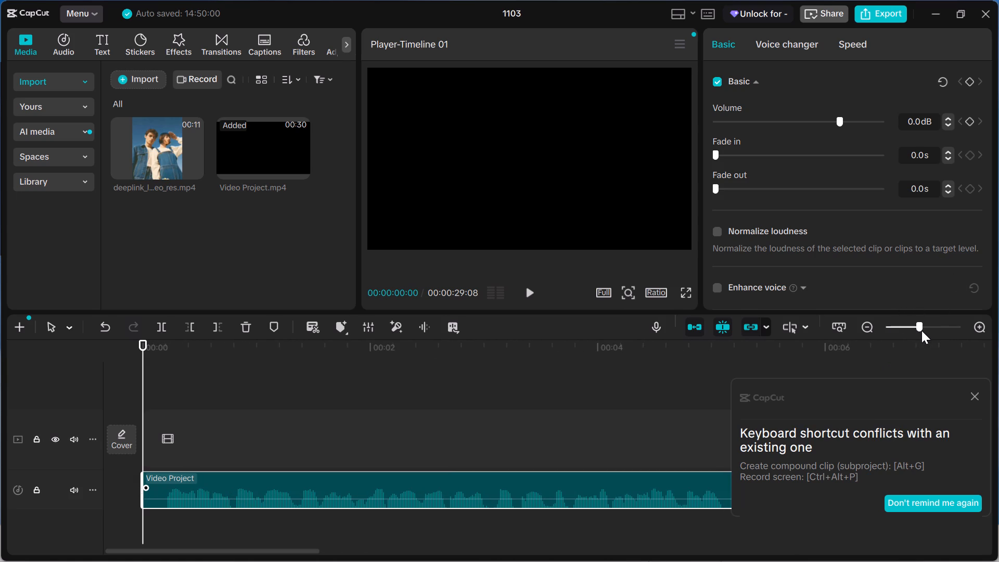
left_click_drag(921, 330, 937, 331)
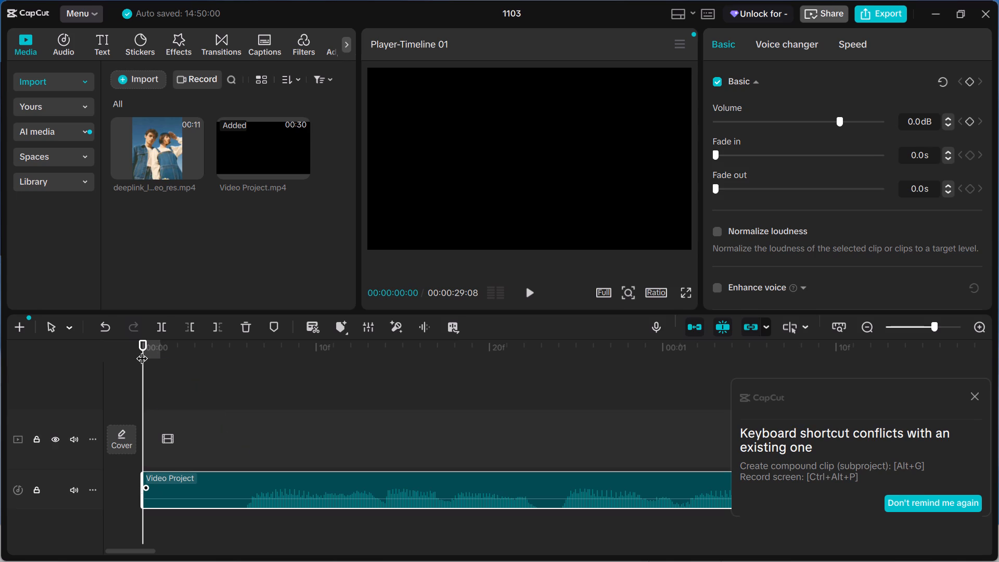
left_click_drag(142, 350, 197, 371)
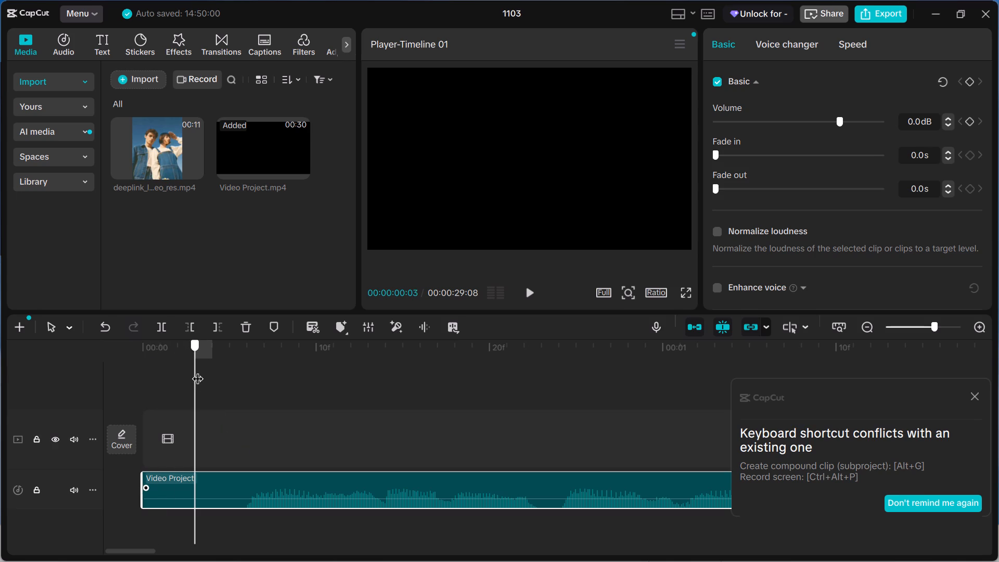
left_click_drag(197, 371, 247, 380)
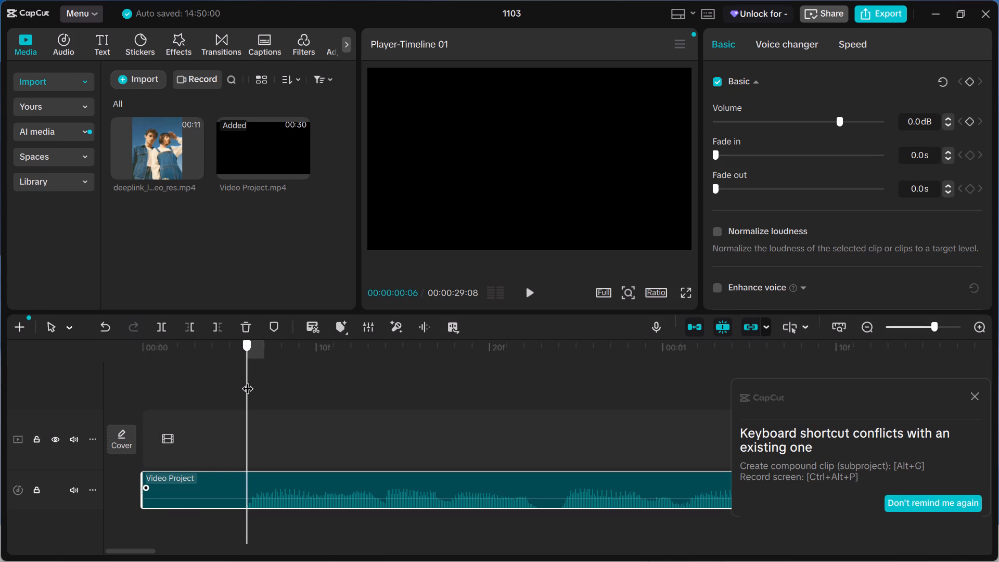
left_click(163, 325)
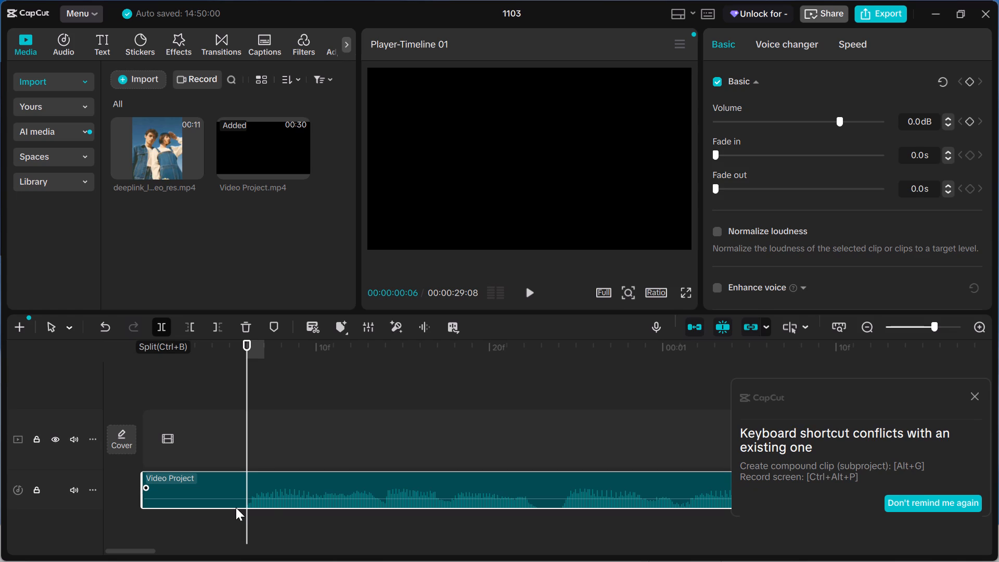
left_click(197, 489)
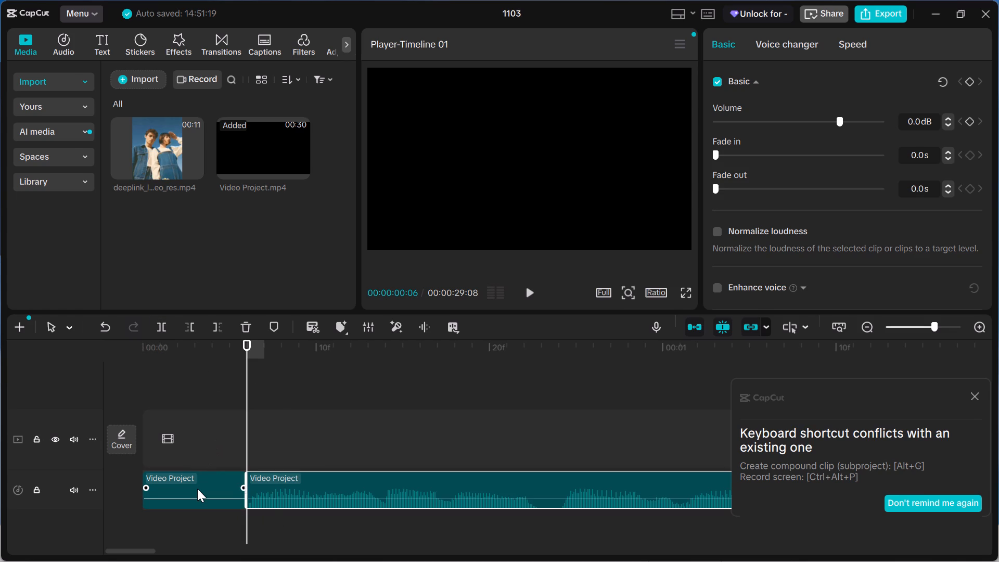
left_click(246, 325)
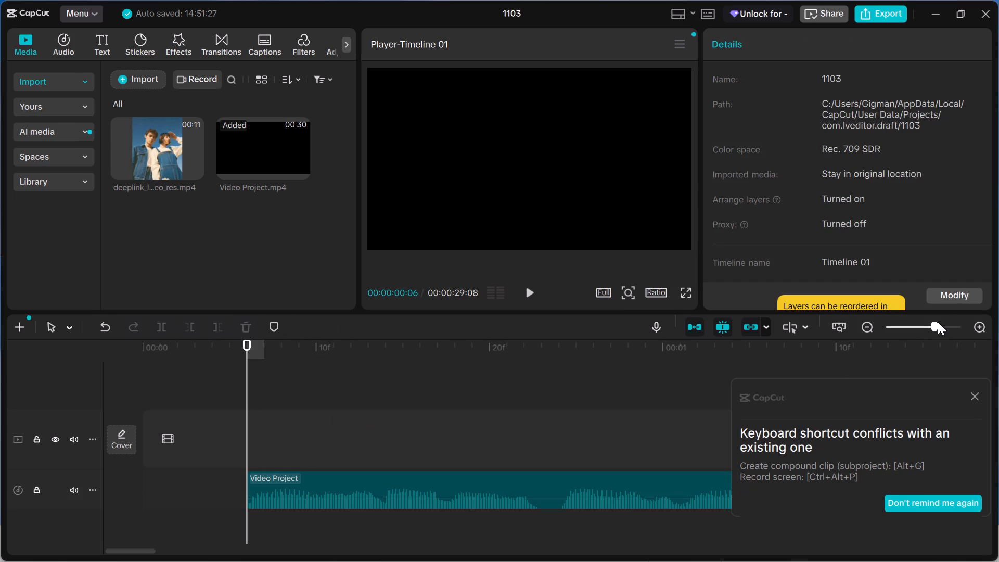
Position the playhead at 00:00:00:23, on the first silent gap in the remaining audio clip.
scroll(451, 404, "left", 2)
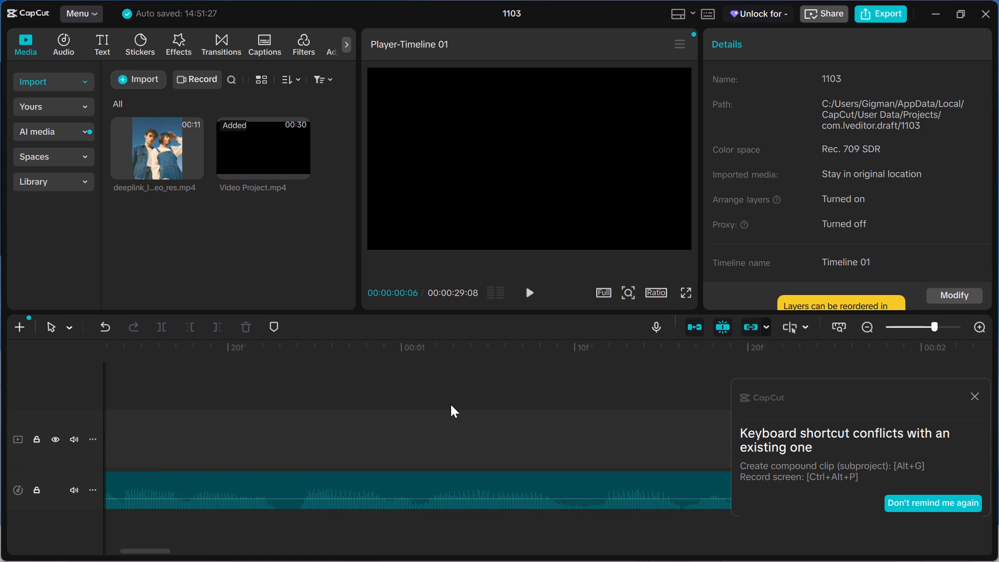
scroll(202, 481, "right", 1)
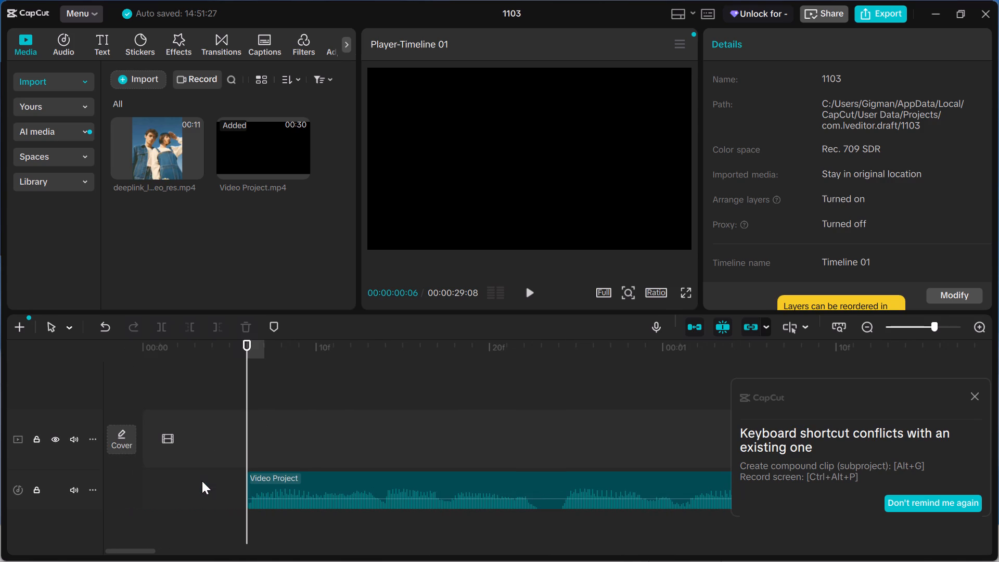
left_click_drag(248, 427, 437, 465)
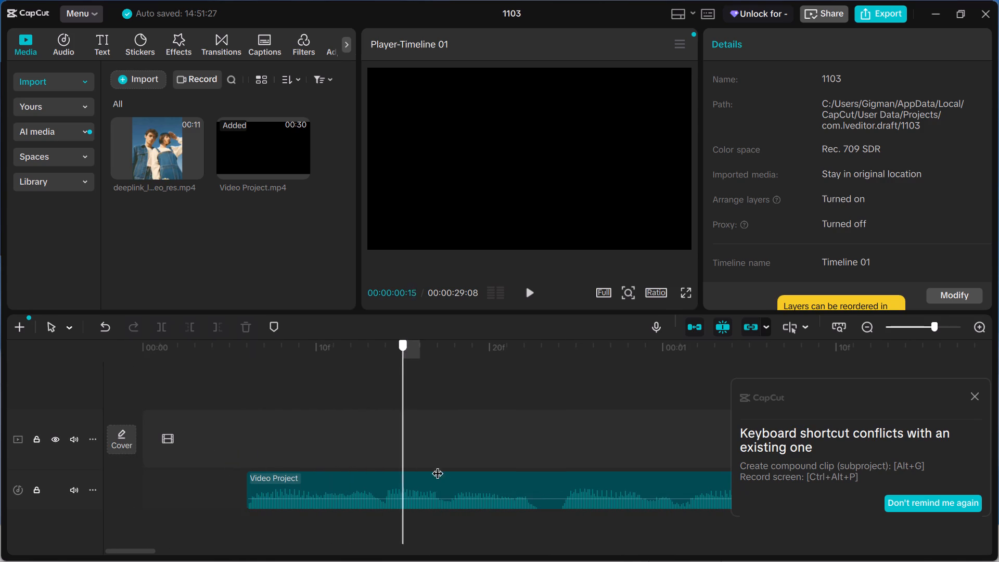
left_click_drag(437, 465, 534, 472)
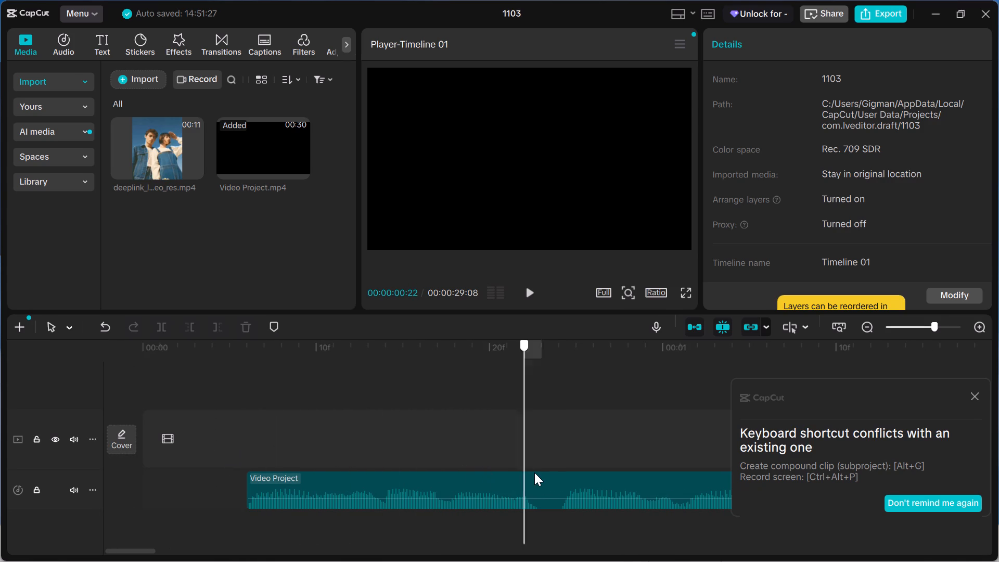
left_click_drag(534, 472, 539, 472)
scroll(463, 475, "left", 1)
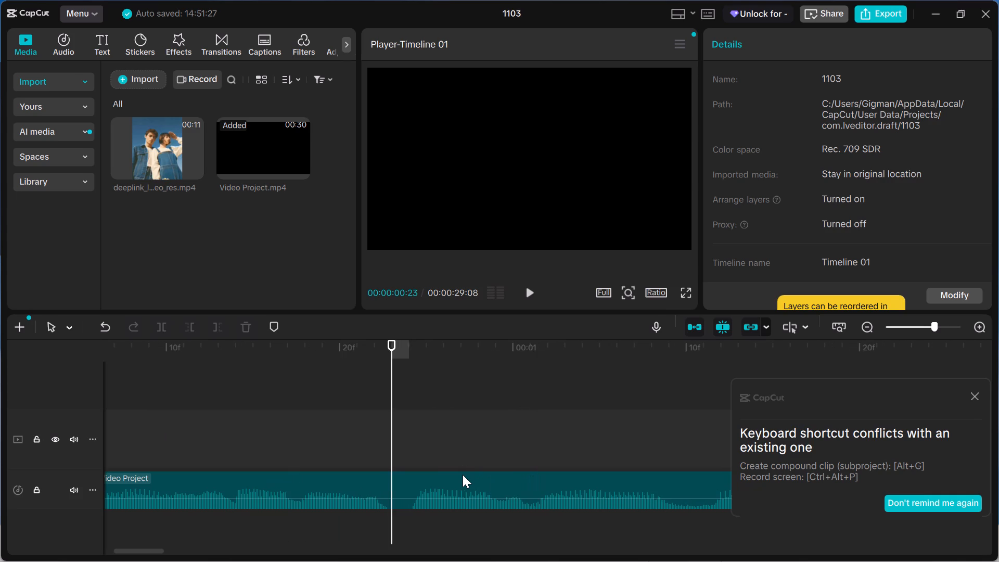
scroll(463, 475, "left", 1)
left_click_drag(390, 450, 388, 450)
left_click_drag(388, 450, 386, 450)
left_click_drag(386, 450, 379, 456)
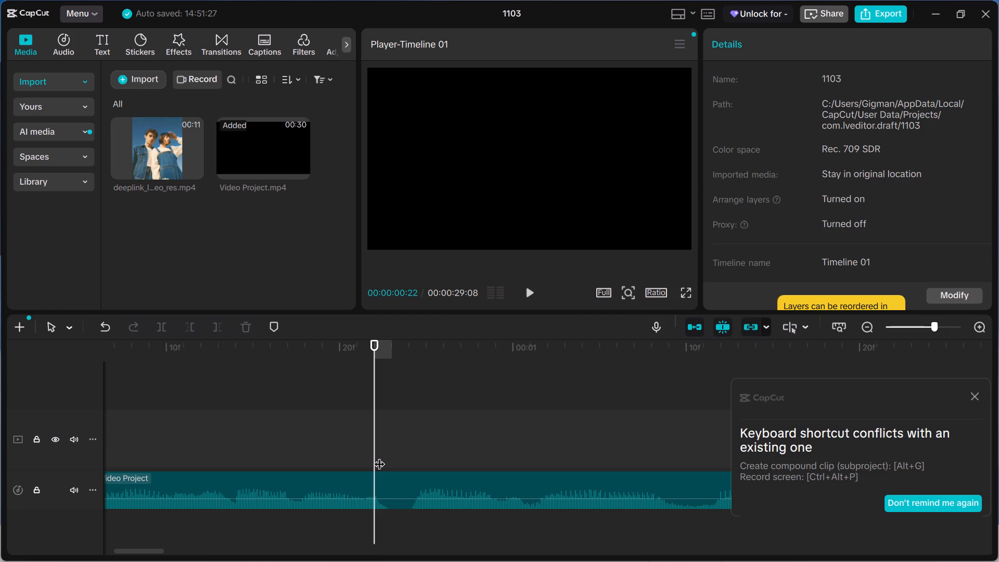
left_click_drag(373, 388, 381, 393)
left_click_drag(381, 393, 389, 399)
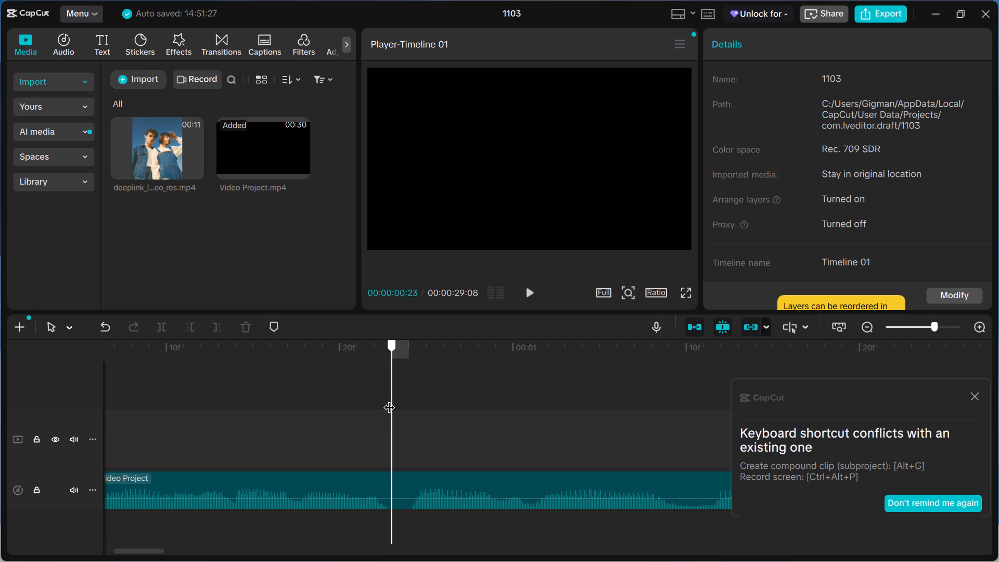
left_click_drag(389, 399, 388, 405)
left_click_drag(388, 405, 386, 408)
left_click(924, 328)
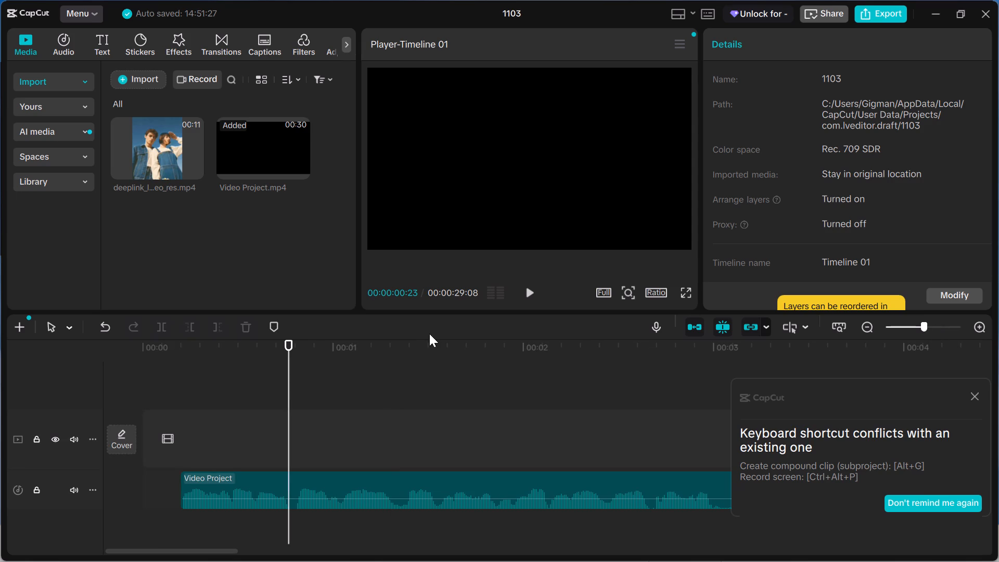
left_click_drag(922, 324, 927, 327)
left_click_drag(927, 327, 930, 328)
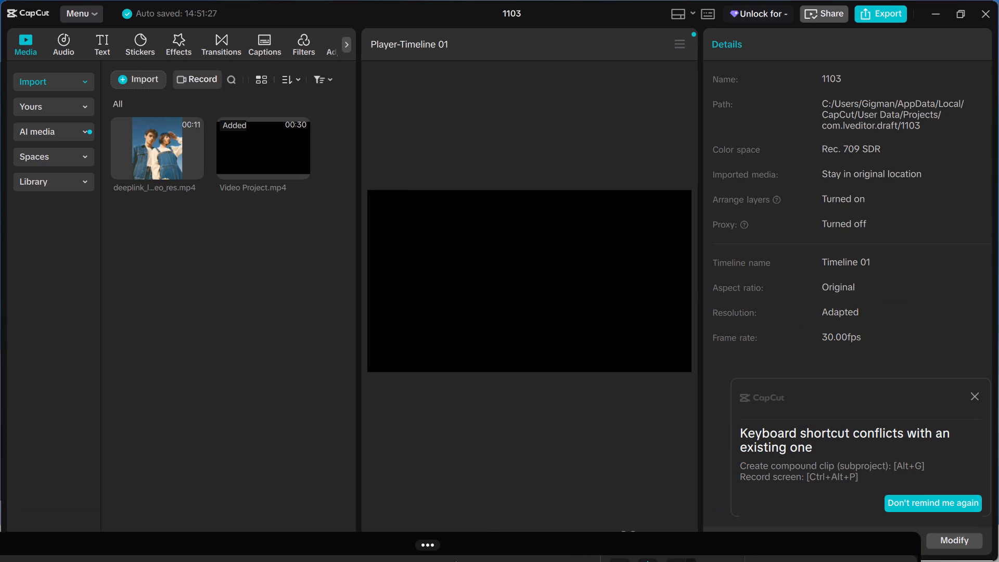
Dismiss the keyboard shortcut conflict notification.
left_click(974, 395)
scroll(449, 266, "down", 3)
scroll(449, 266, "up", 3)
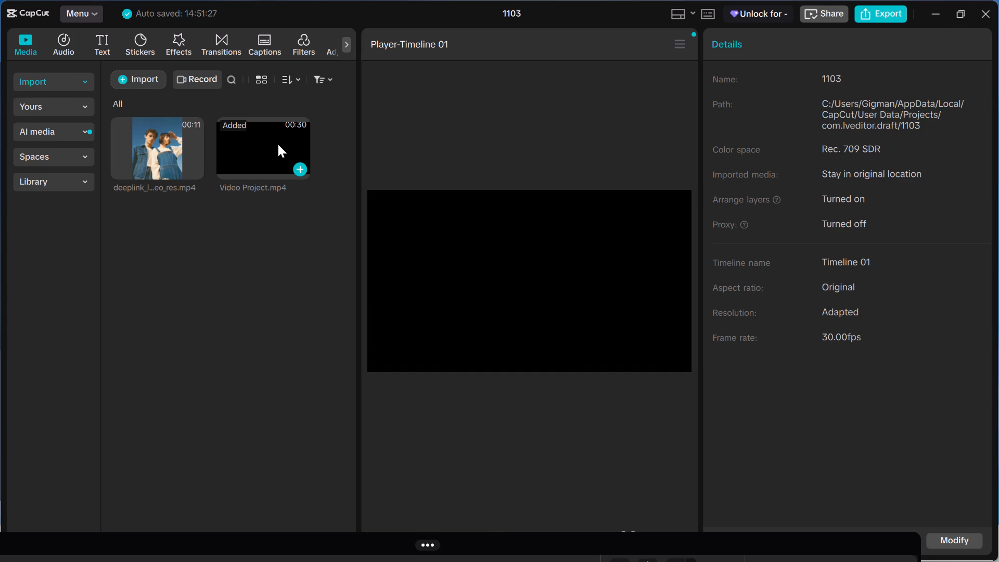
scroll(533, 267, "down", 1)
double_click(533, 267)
Minimize the editor window.
left_click(933, 11)
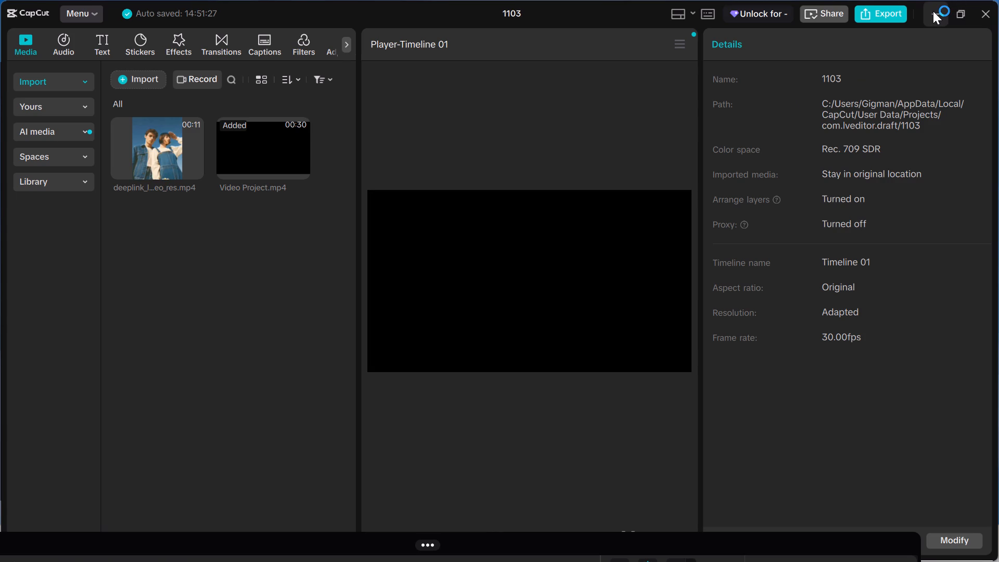
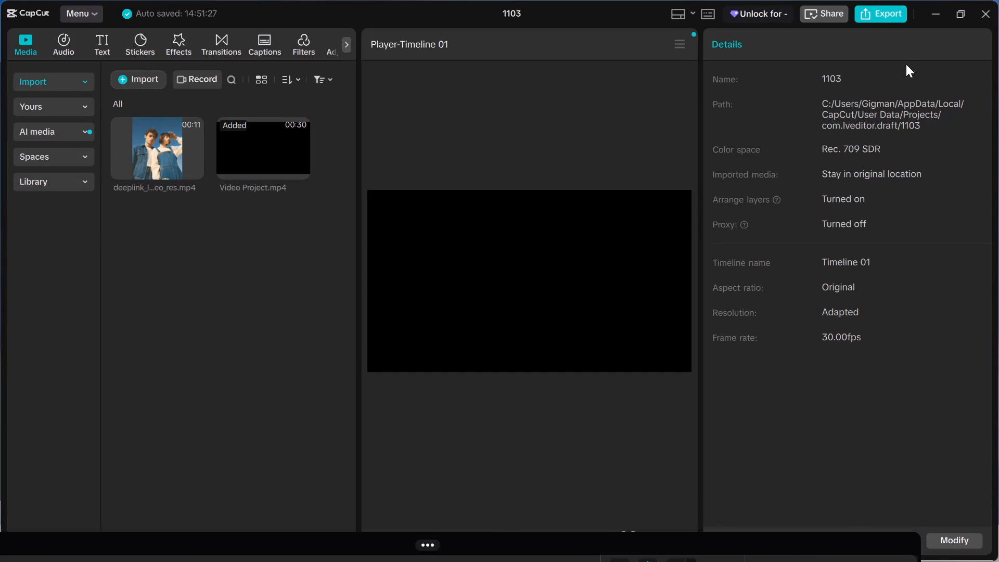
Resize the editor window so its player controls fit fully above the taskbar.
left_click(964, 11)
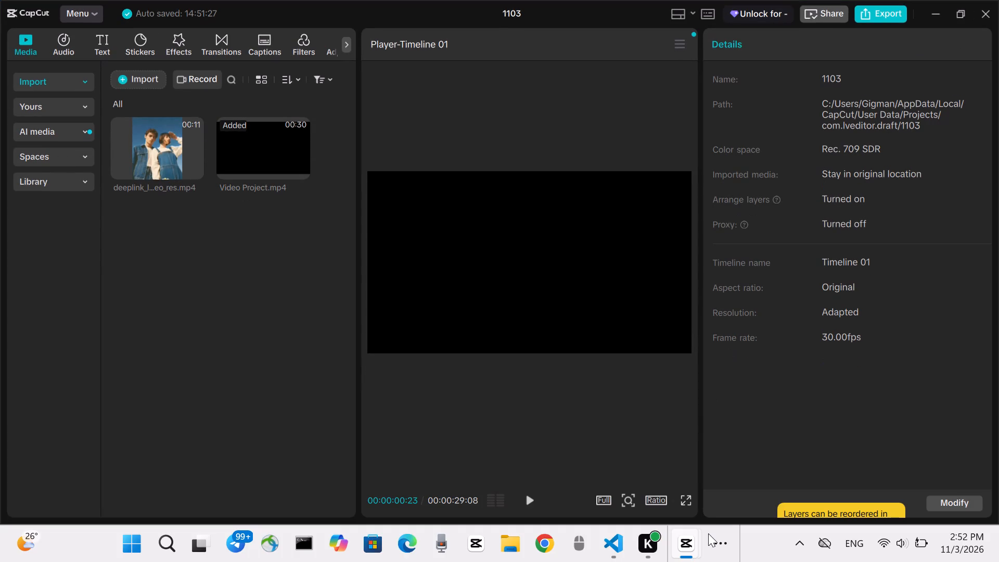
Play the timeline from 00:00:00:23 in the player.
left_click(468, 260)
left_click(533, 496)
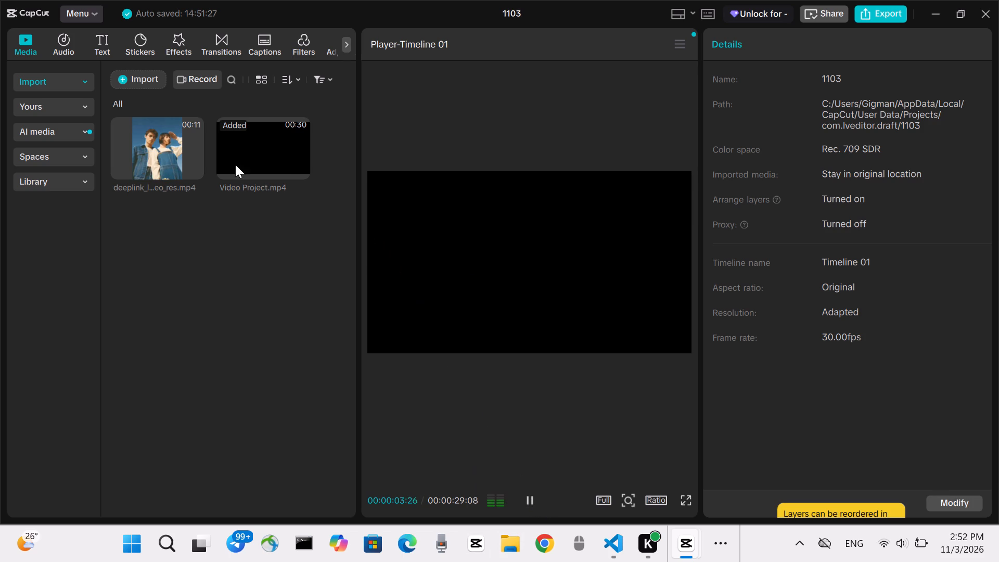
Preview the Video Project clip from the imported media.
left_click(241, 144)
left_click(344, 43)
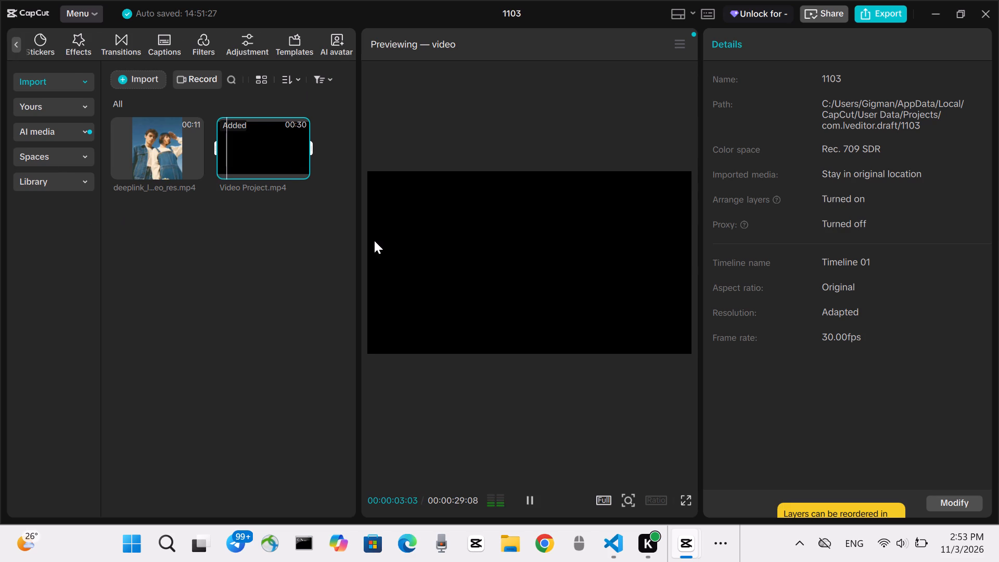
left_click(16, 42)
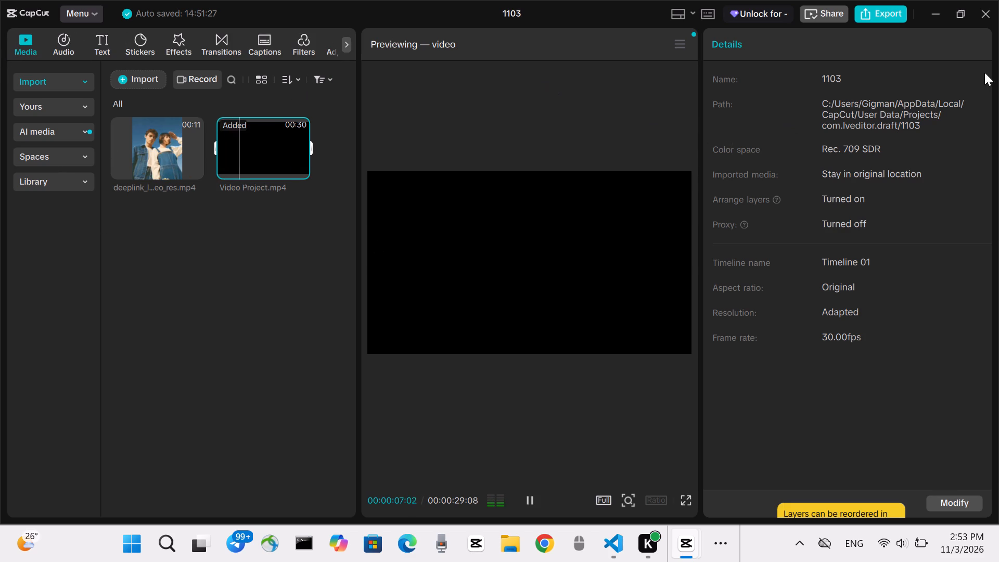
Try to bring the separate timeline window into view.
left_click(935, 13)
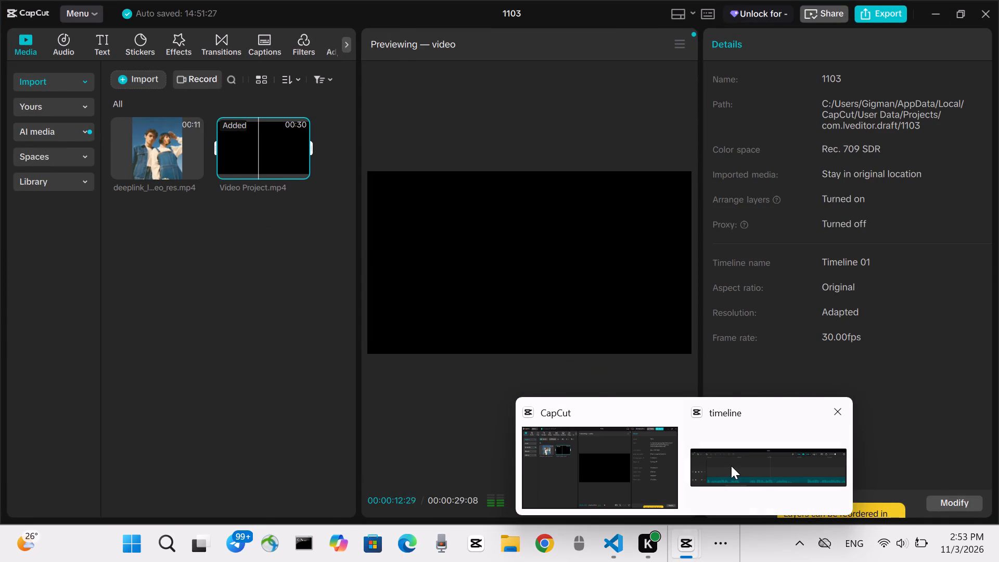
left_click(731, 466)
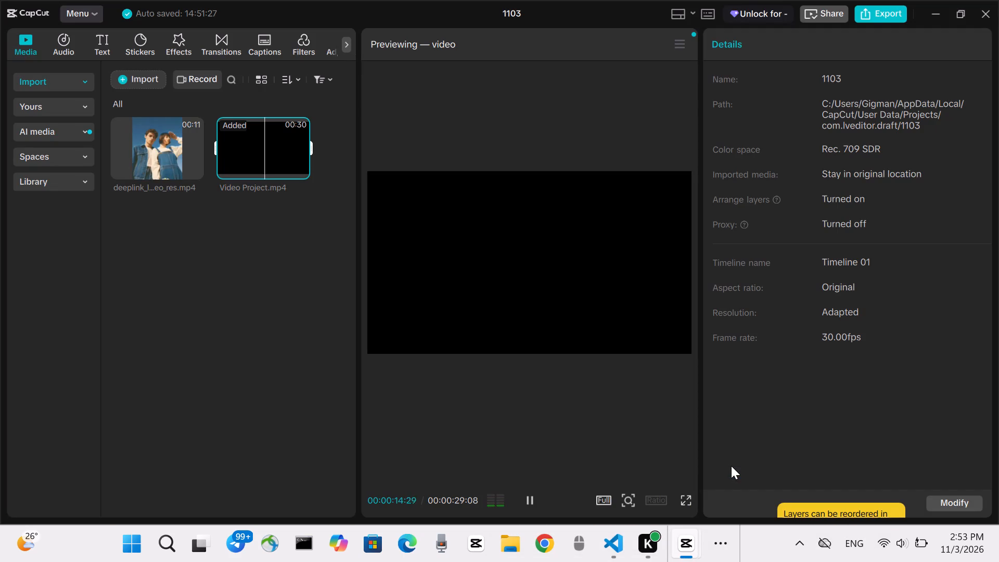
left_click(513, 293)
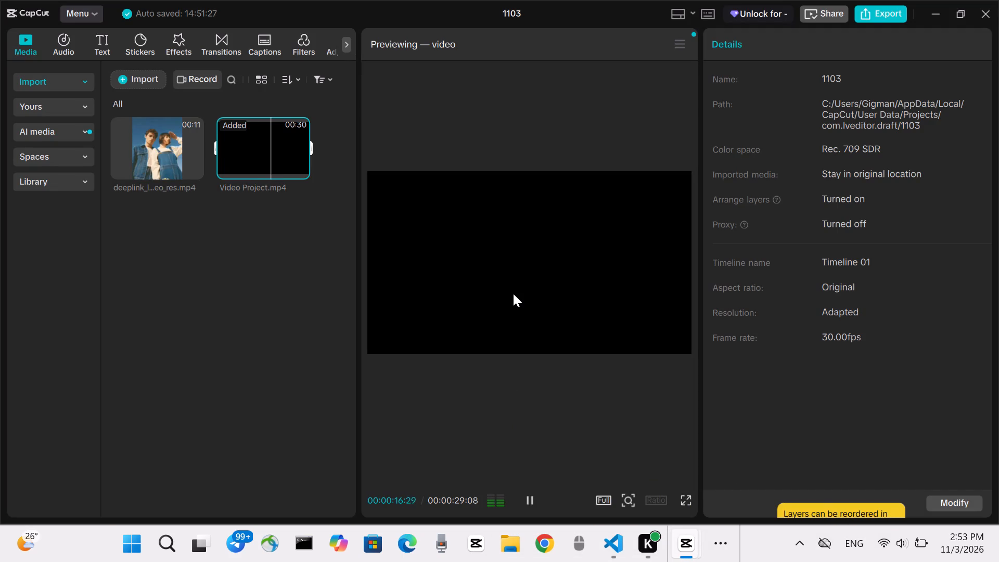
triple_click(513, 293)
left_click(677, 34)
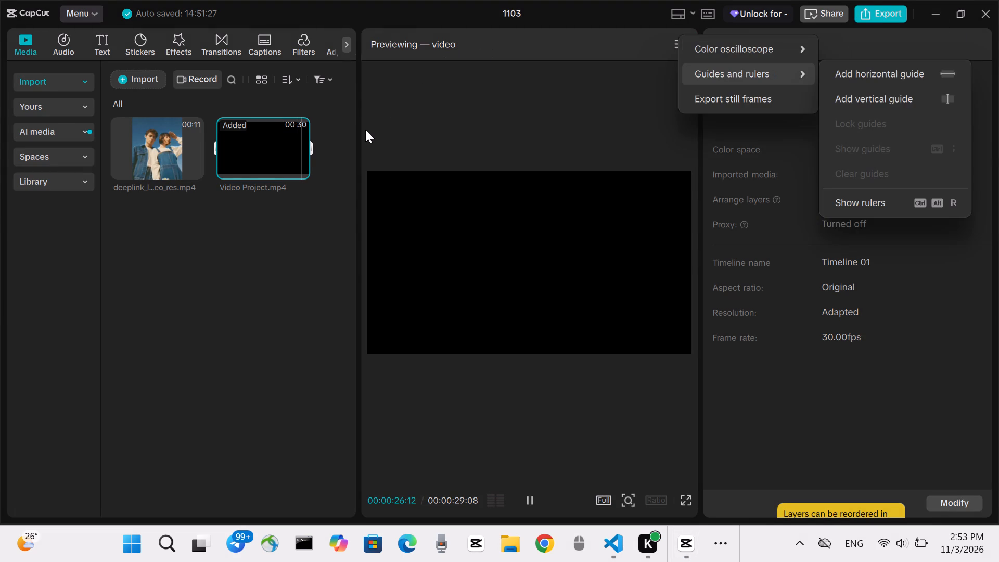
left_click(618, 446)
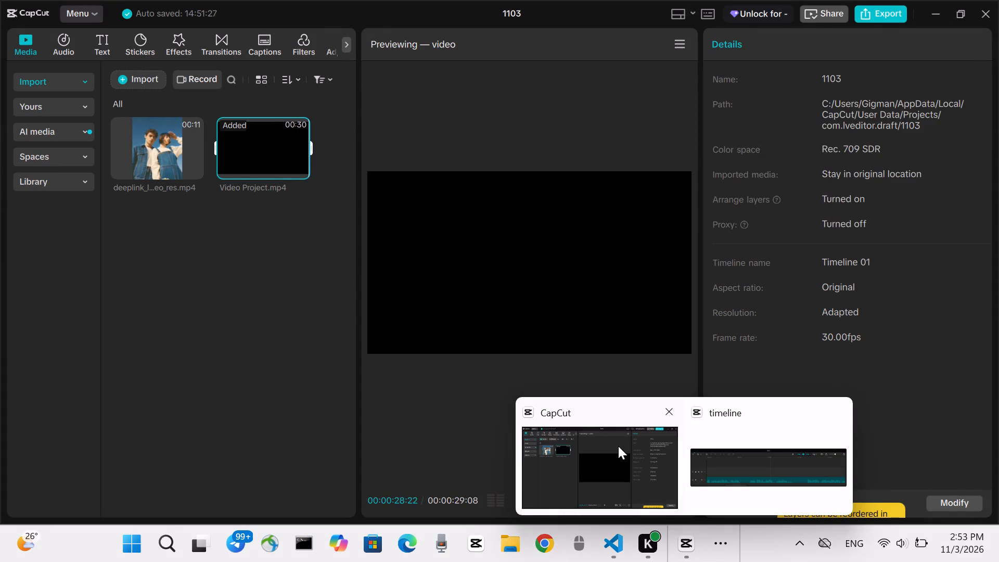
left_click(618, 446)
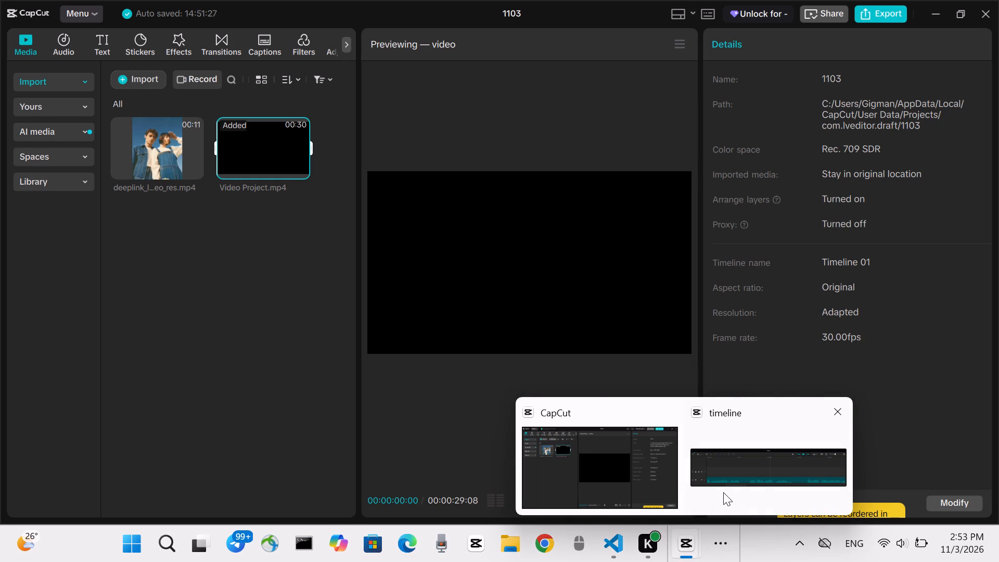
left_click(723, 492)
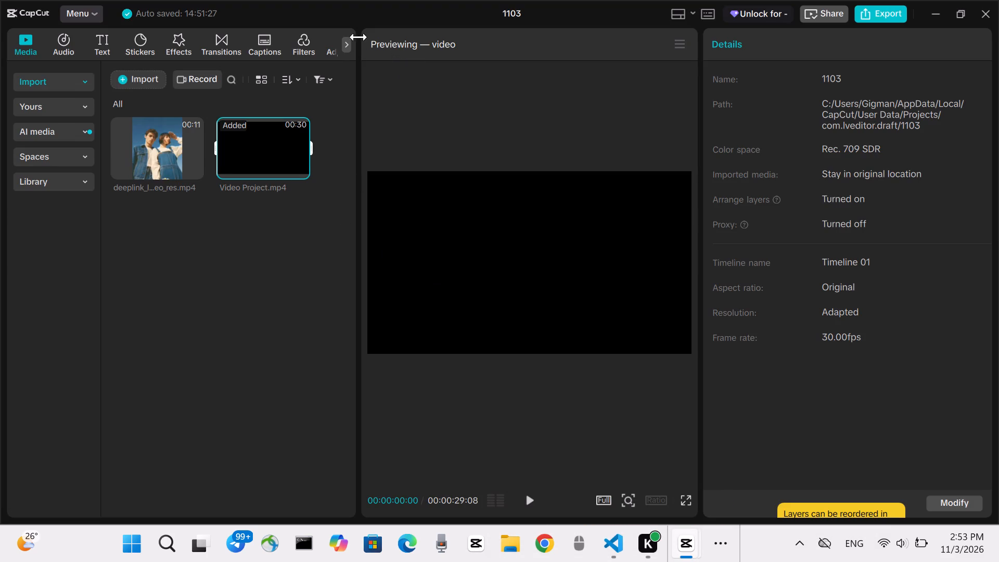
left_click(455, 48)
Add the Video Project clip from the imported media to the track.
left_click(300, 167)
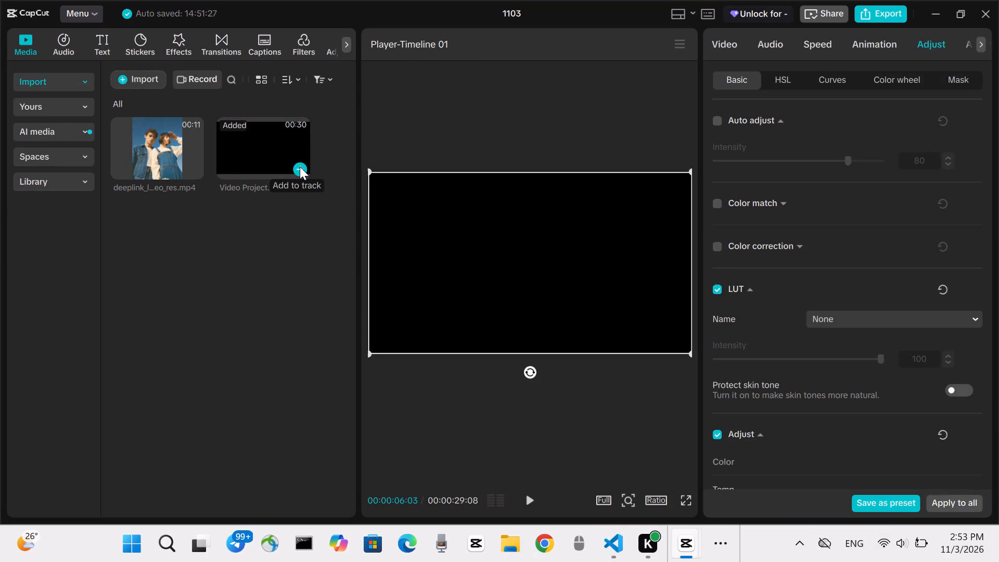
Look through the added clip's Adjust, Video and Audio settings.
scroll(494, 366, "down", 1)
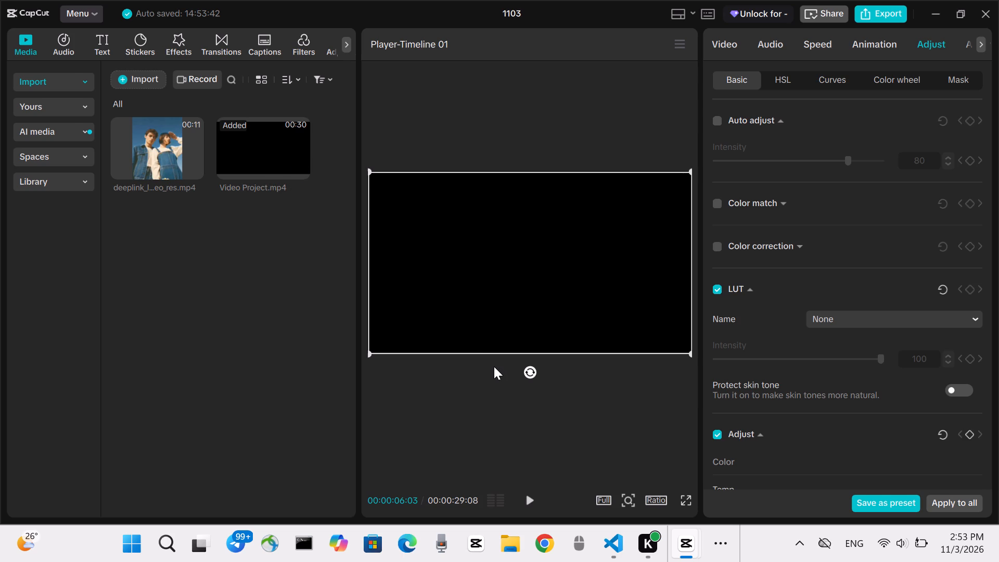
scroll(494, 366, "down", 1)
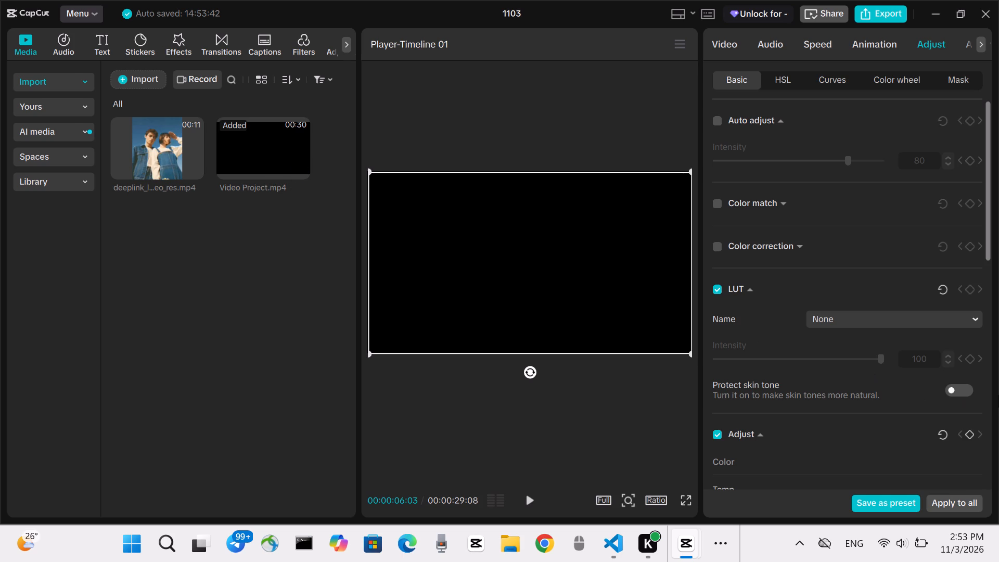
scroll(836, 375, "down", 5)
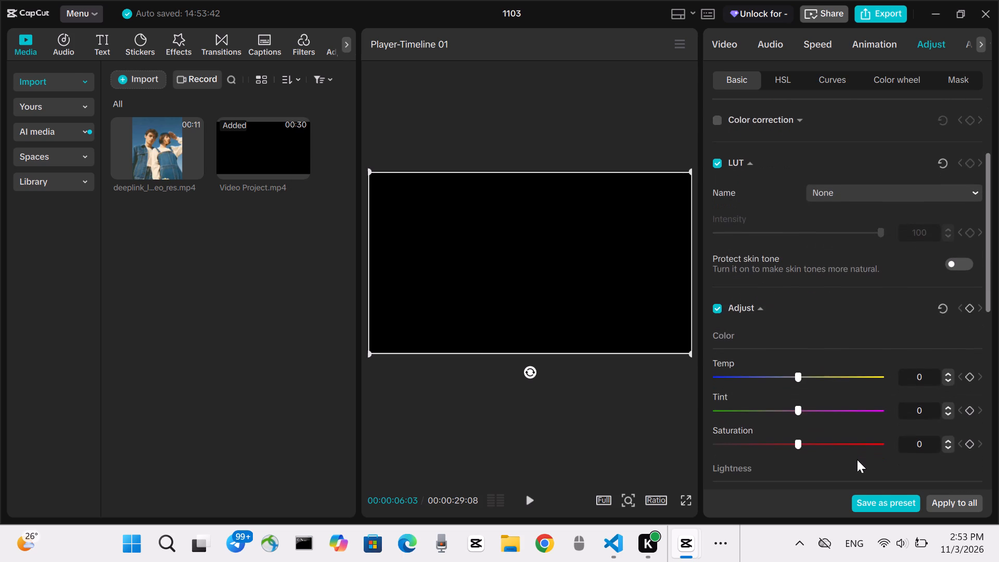
scroll(872, 376, "down", 7)
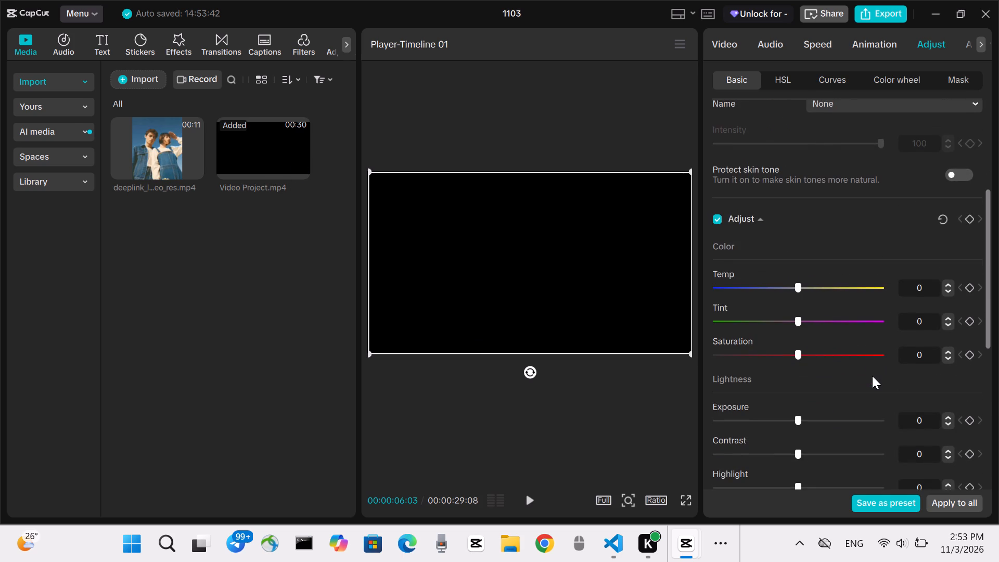
scroll(872, 376, "down", 2)
scroll(872, 376, "up", 9)
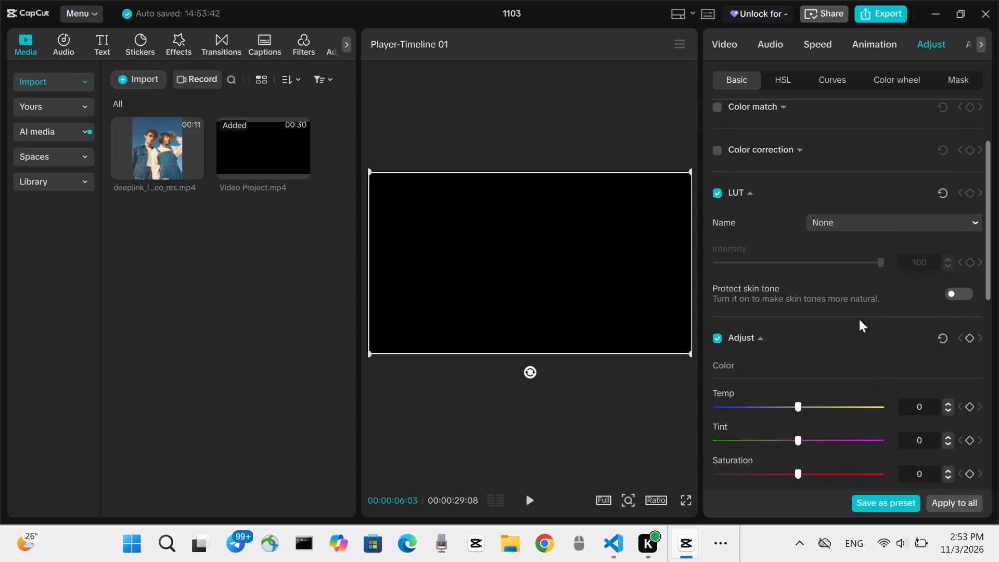
left_click(719, 39)
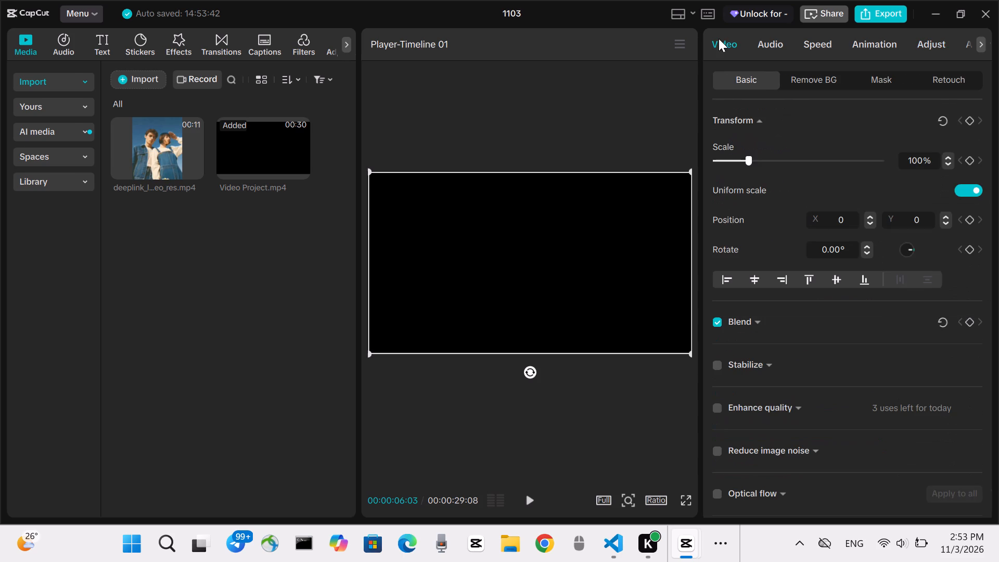
left_click(776, 41)
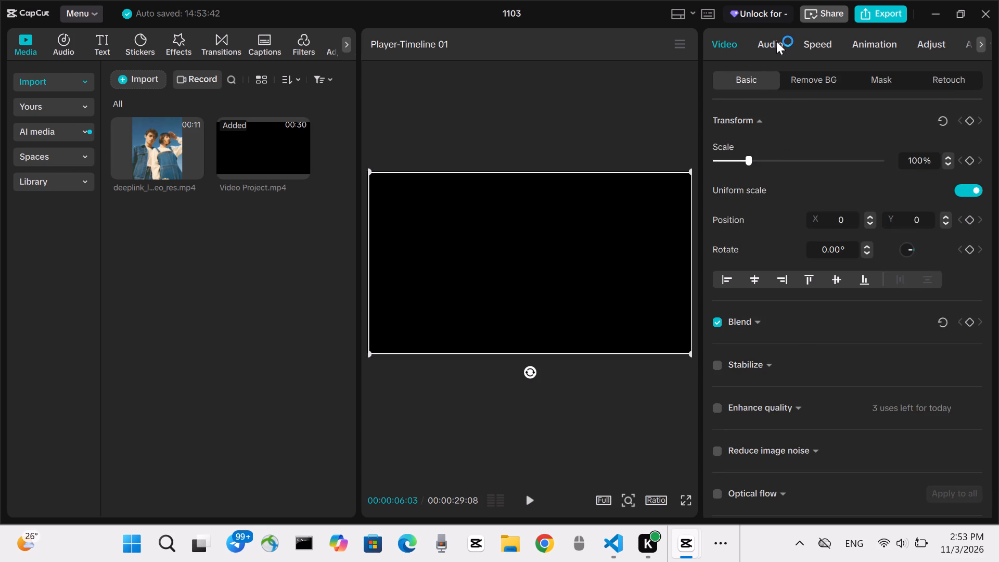
left_click(776, 41)
scroll(442, 310, "down", 3)
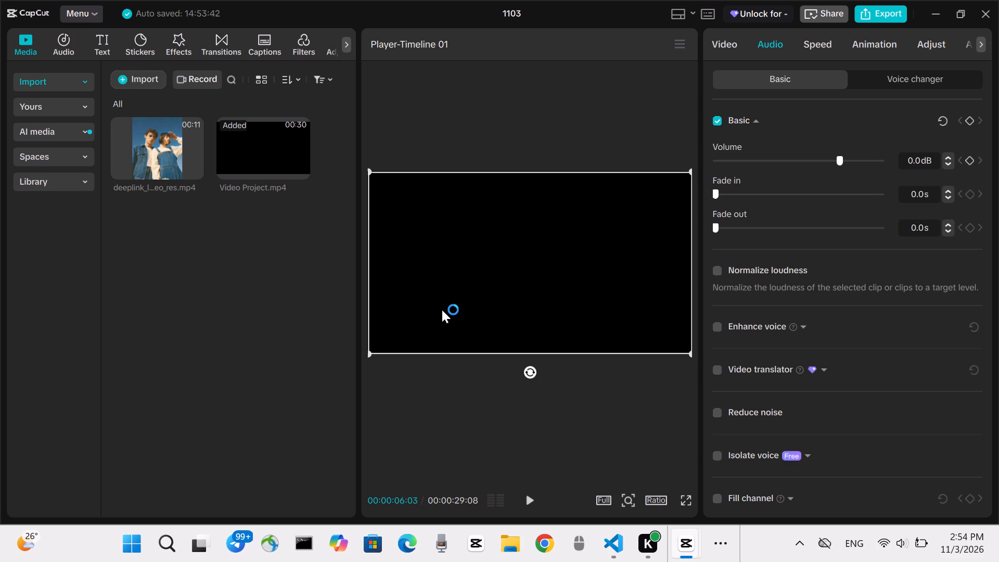
scroll(442, 310, "down", 2)
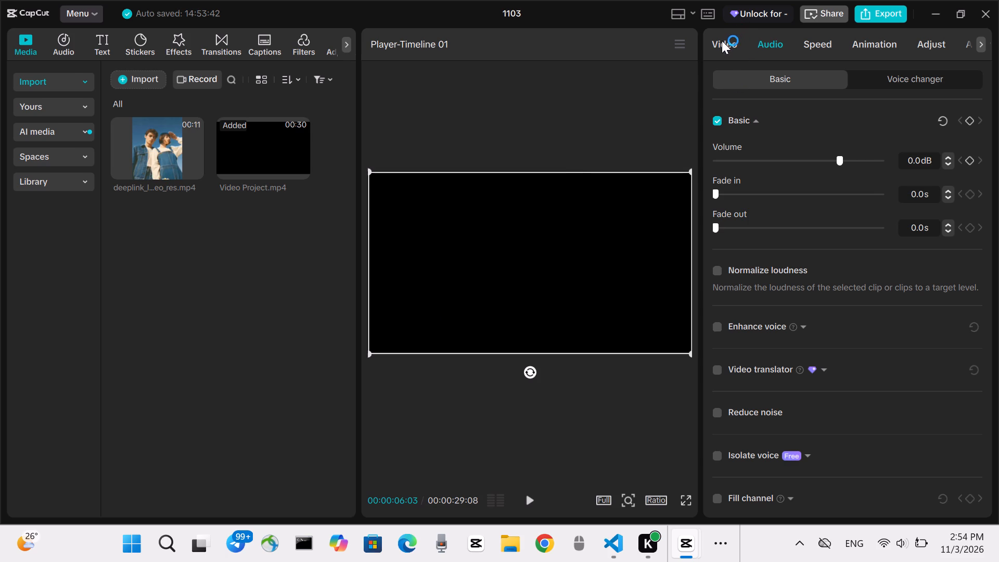
left_click(722, 41)
left_click(722, 41)
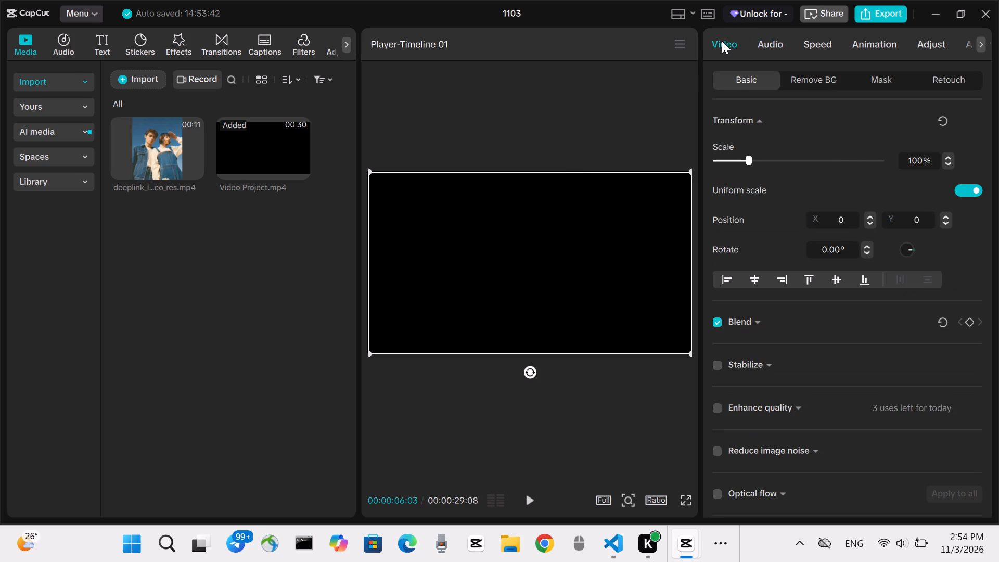
scroll(254, 303, "down", 2)
scroll(506, 406, "down", 2)
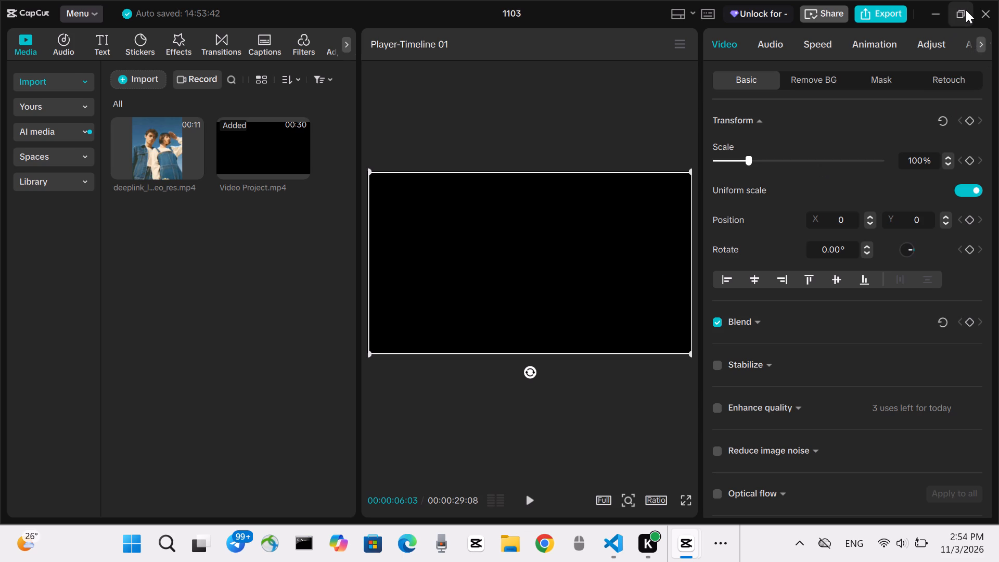
Switch the editor window back to its previous size.
left_click(965, 11)
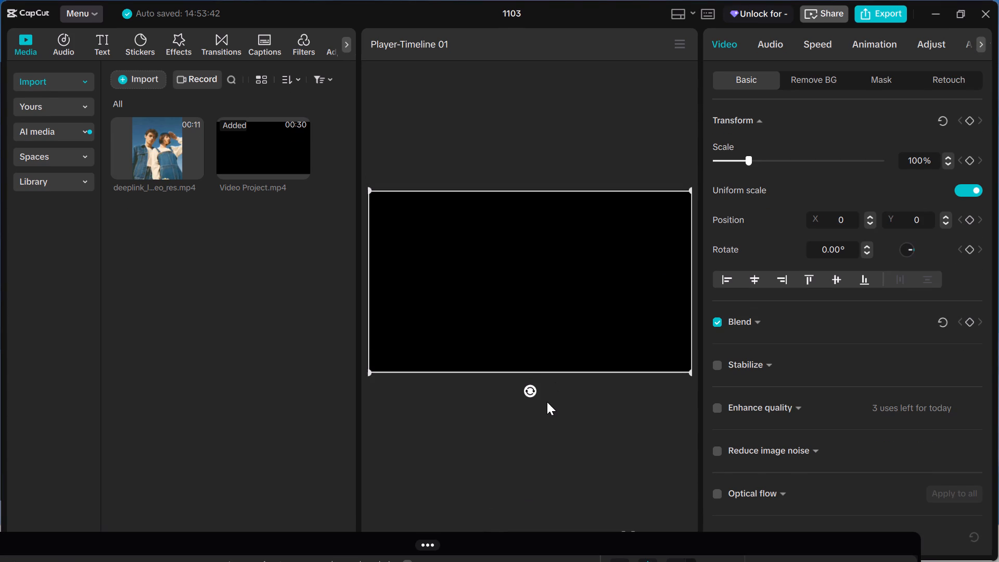
scroll(532, 459, "down", 5)
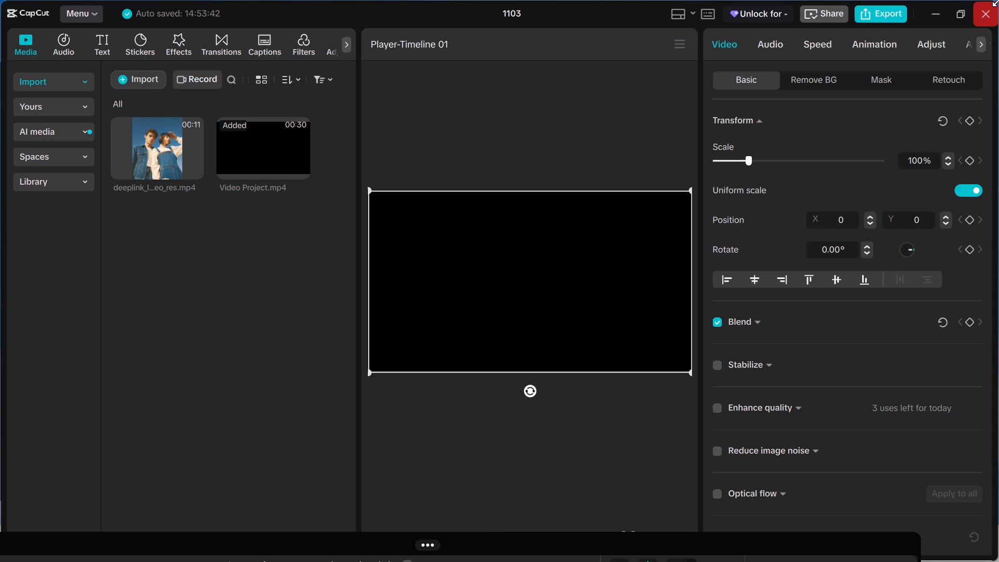
Close the editor window.
left_click(988, 10)
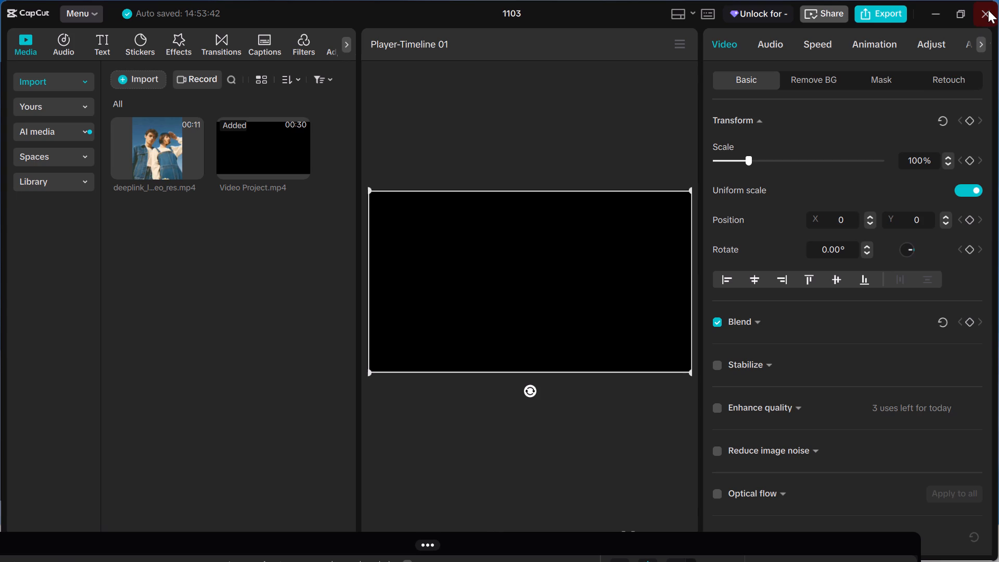
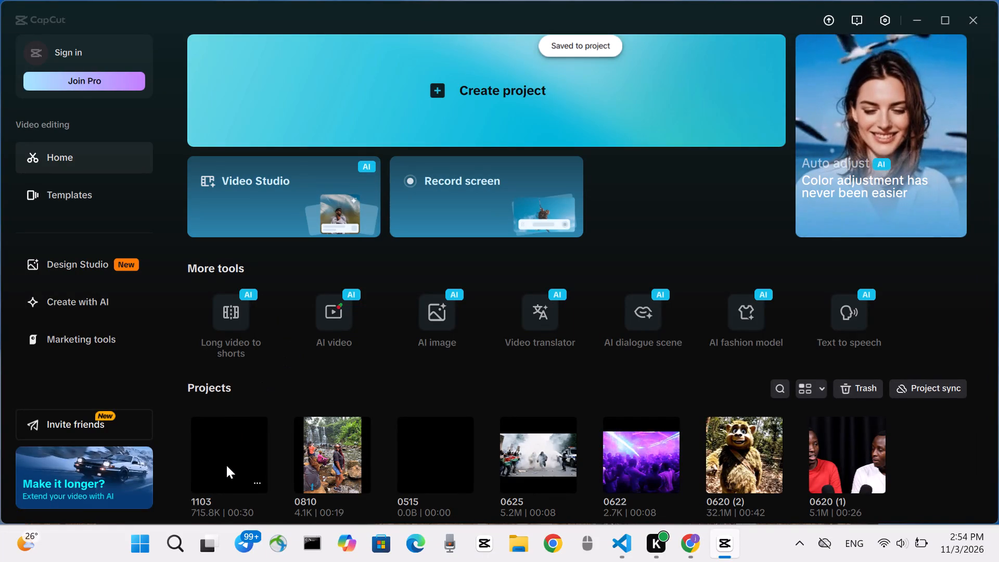
Reopen the 1103 project from the Projects list on the home screen.
scroll(226, 465, "down", 3)
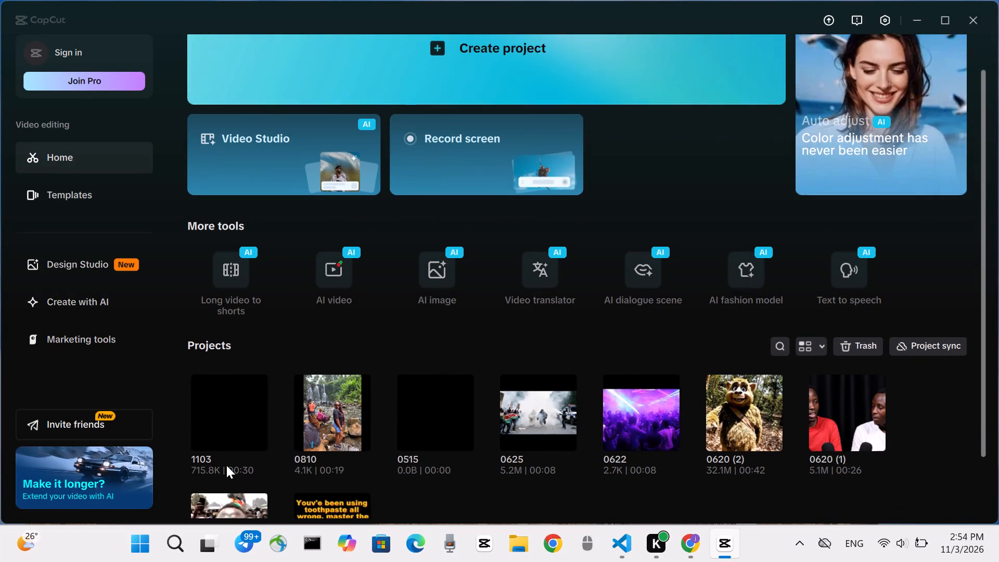
scroll(226, 465, "down", 1)
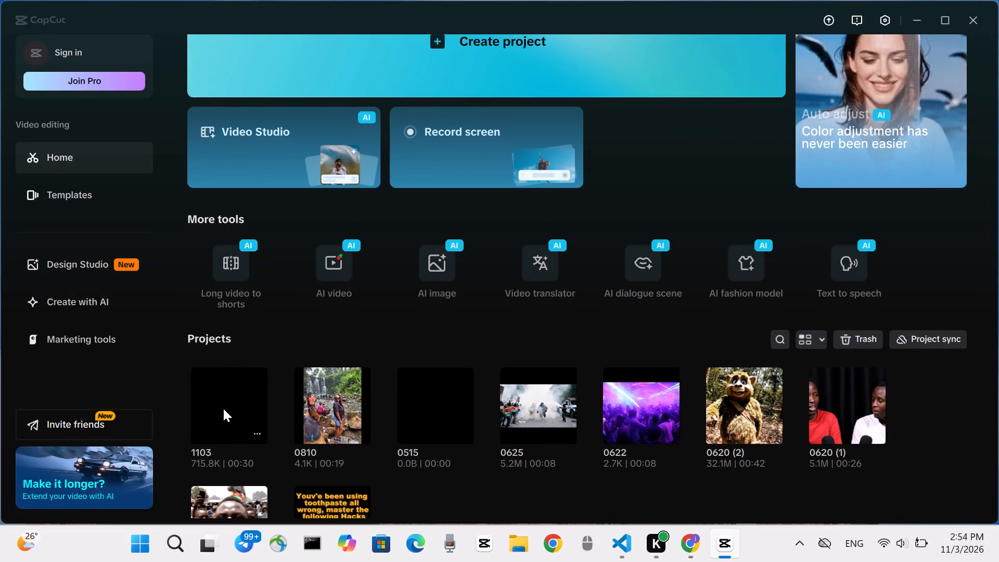
left_click(223, 408)
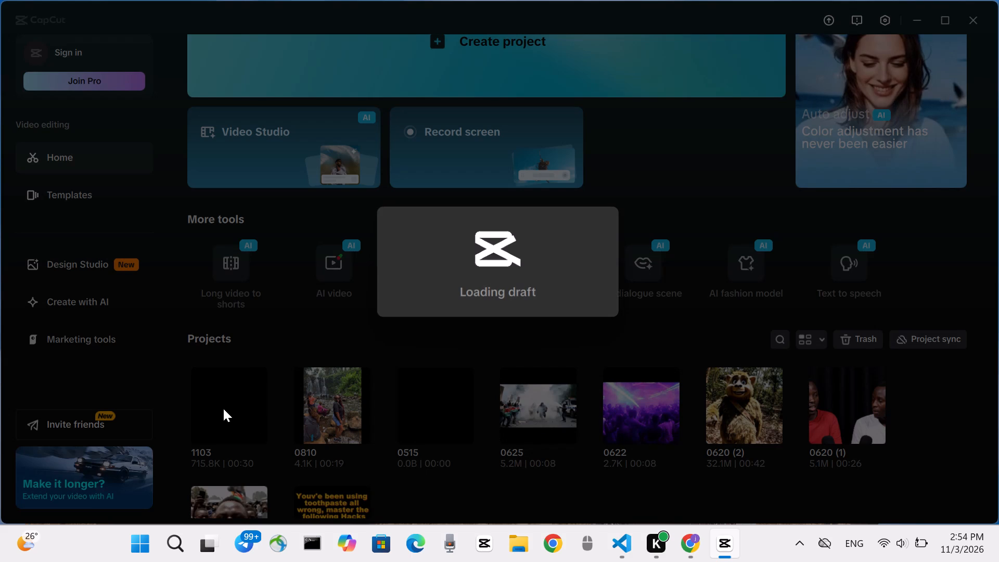
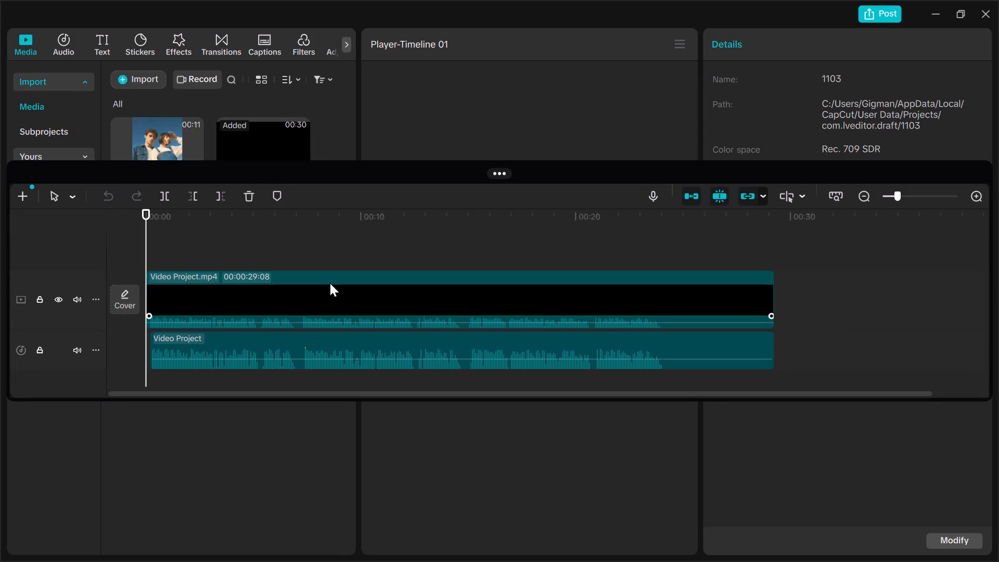
Delete the Video Project.mp4 clip from the video track, keeping the extracted audio clip below it.
left_click(330, 283)
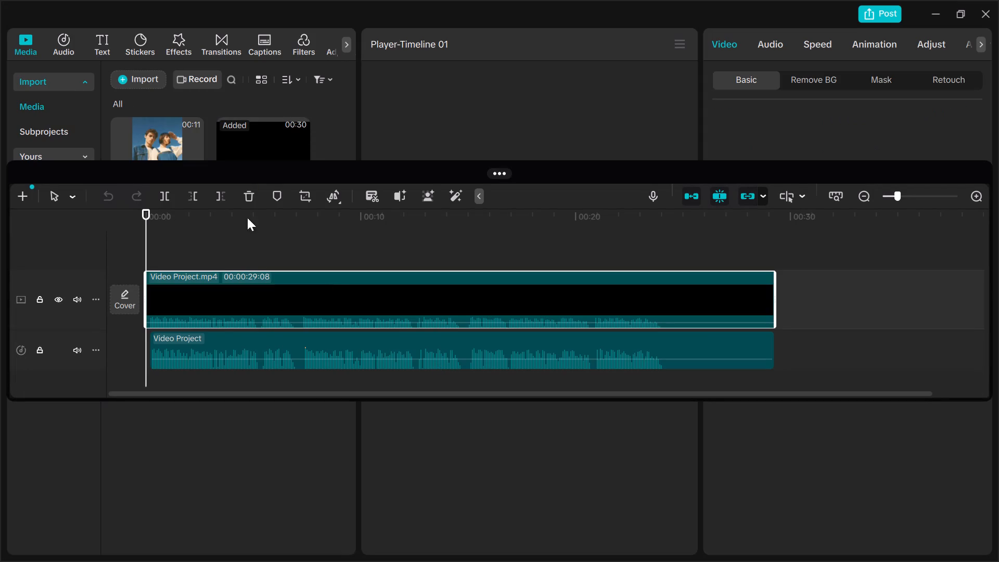
left_click(249, 191)
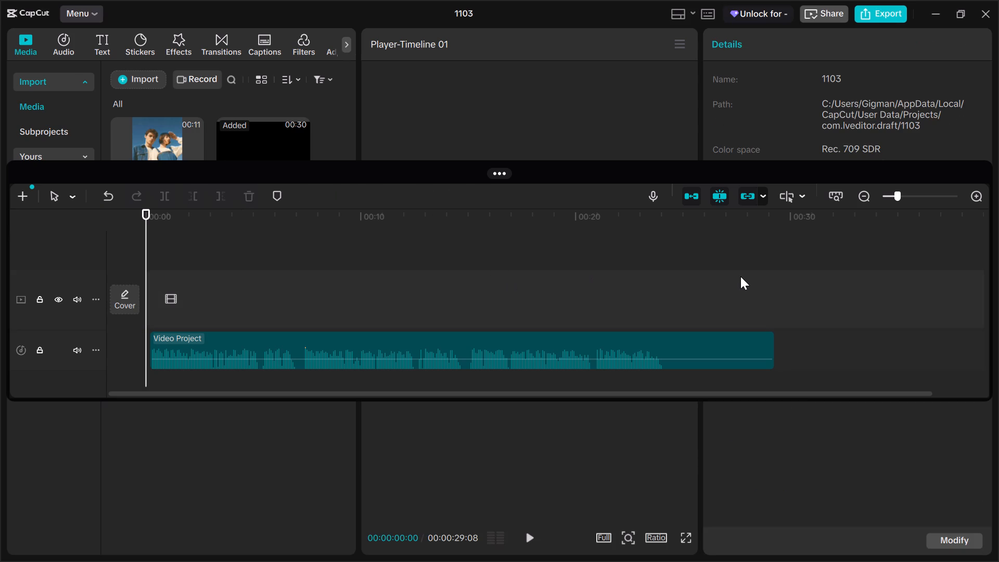
Split the Video Project audio clip at 00:00:00:23 and 00:00:00:24, on both sides of the first silent part.
left_click(915, 194)
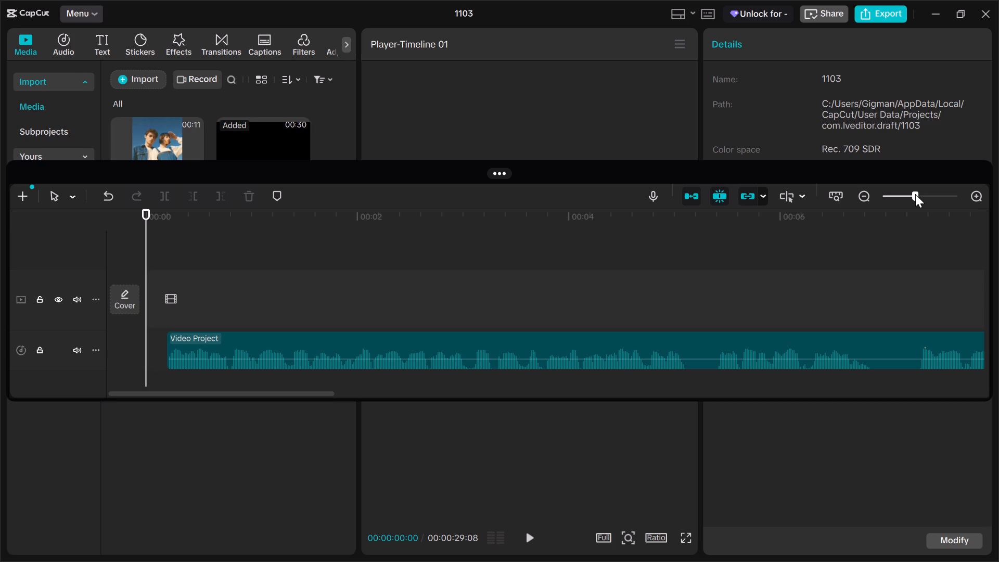
left_click(928, 198)
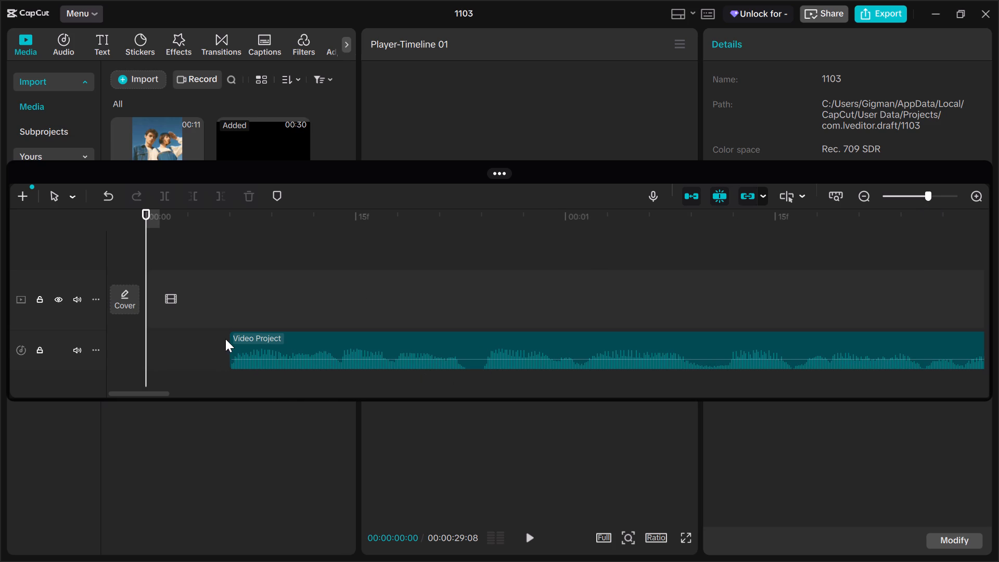
left_click(195, 336)
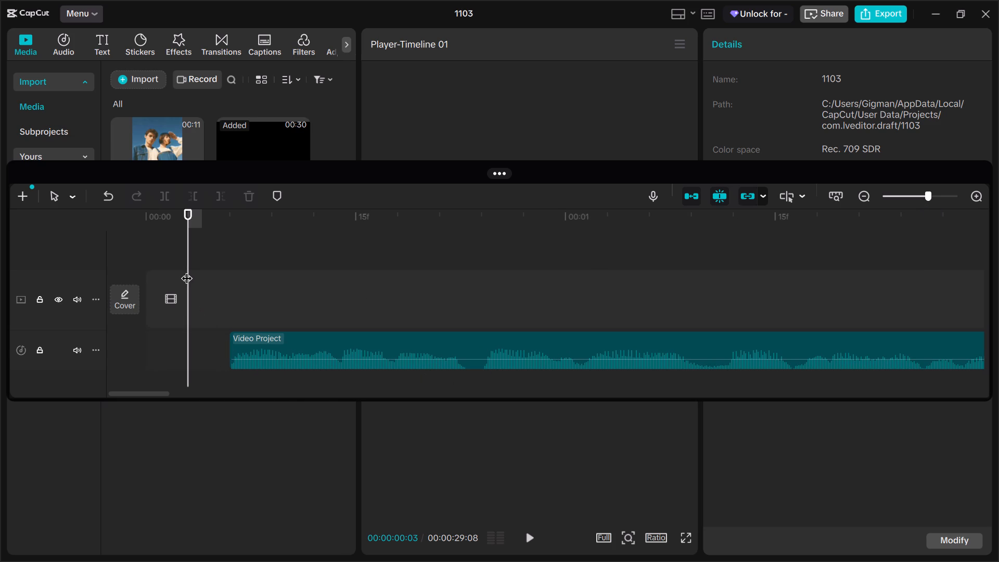
left_click_drag(189, 268, 301, 291)
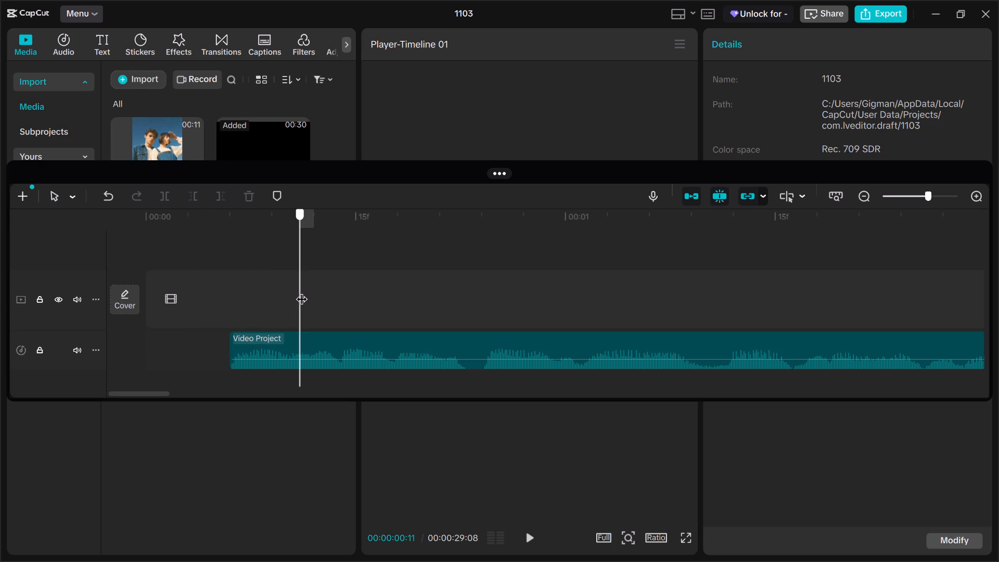
left_click_drag(301, 291, 464, 308)
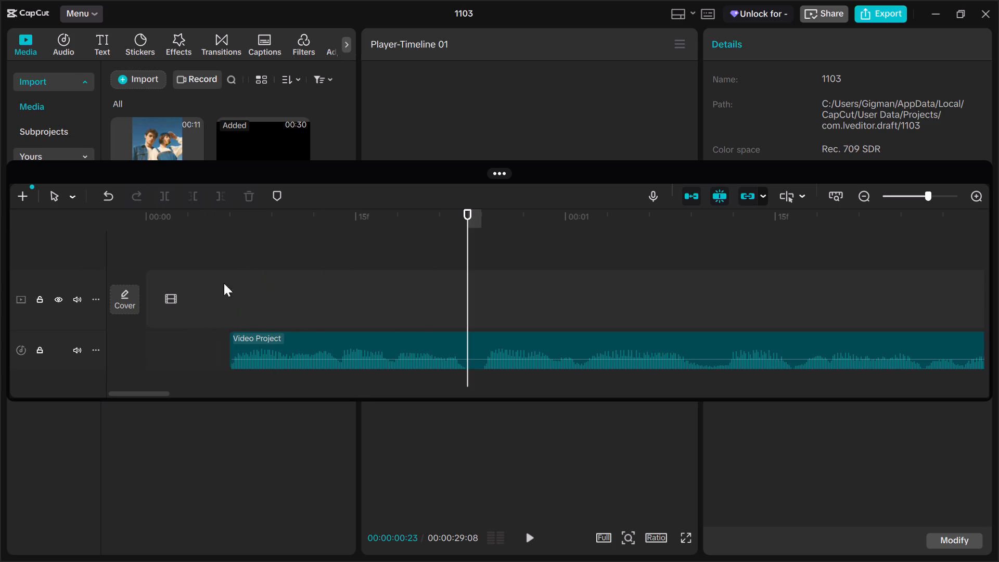
left_click(279, 354)
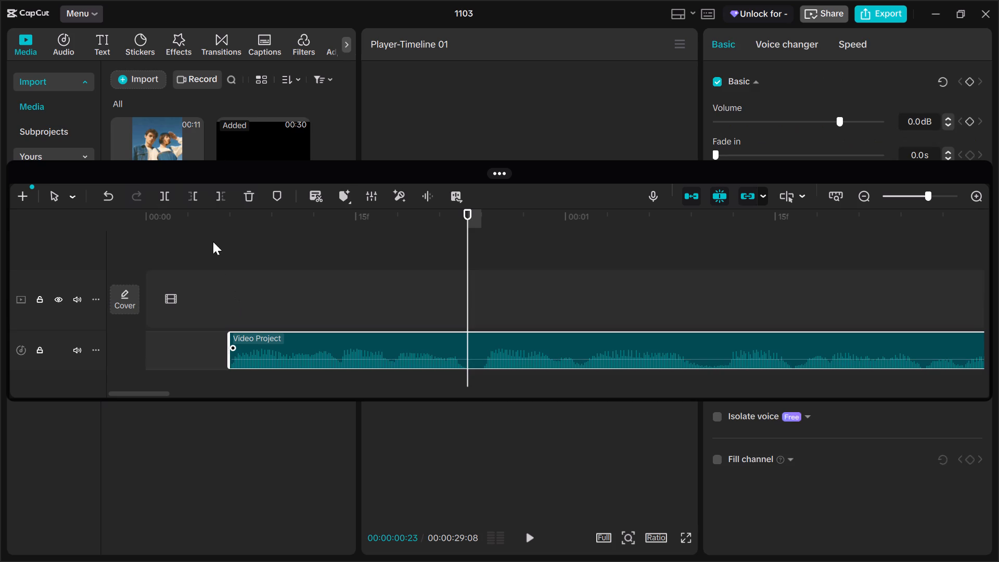
left_click(164, 197)
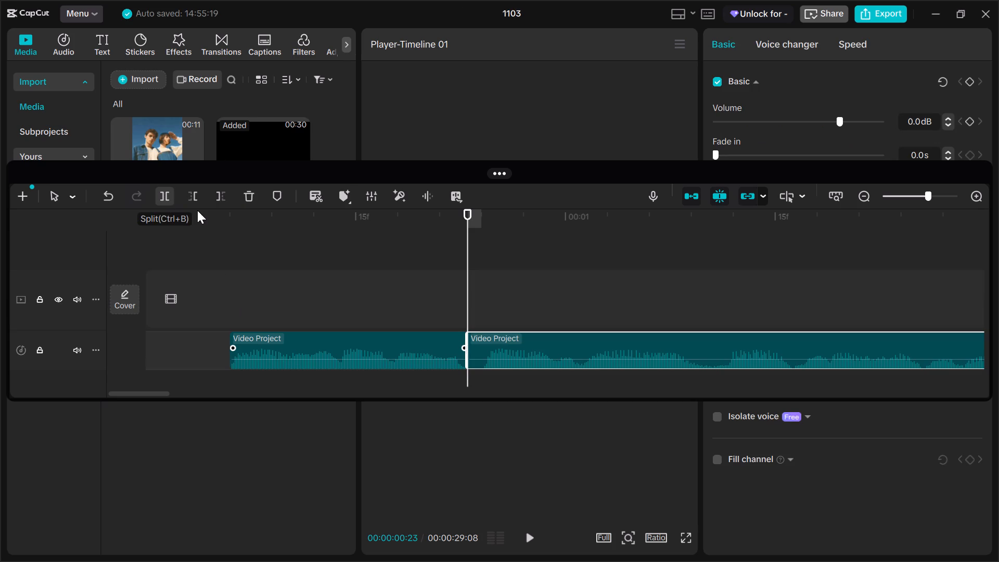
left_click_drag(467, 235, 480, 237)
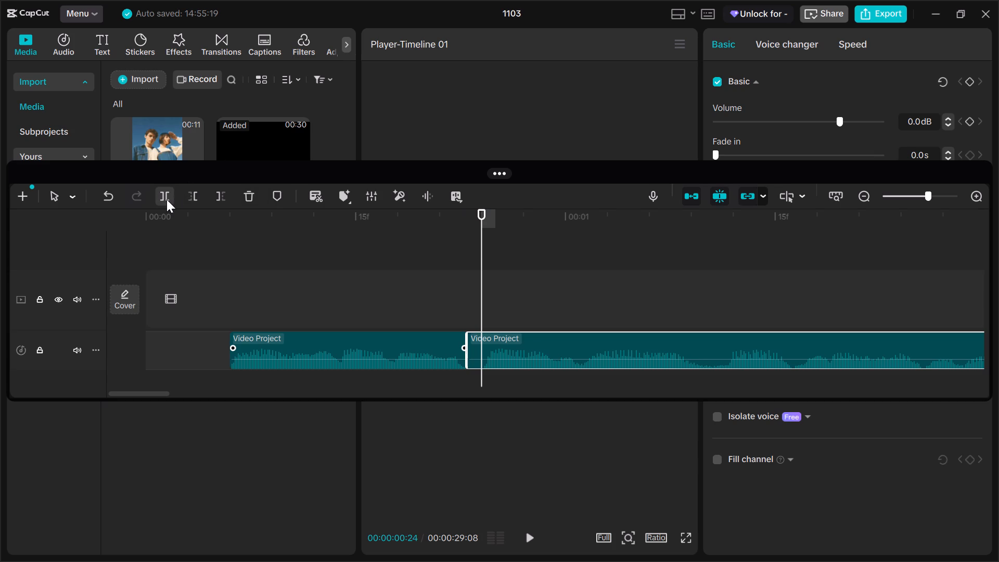
left_click(166, 199)
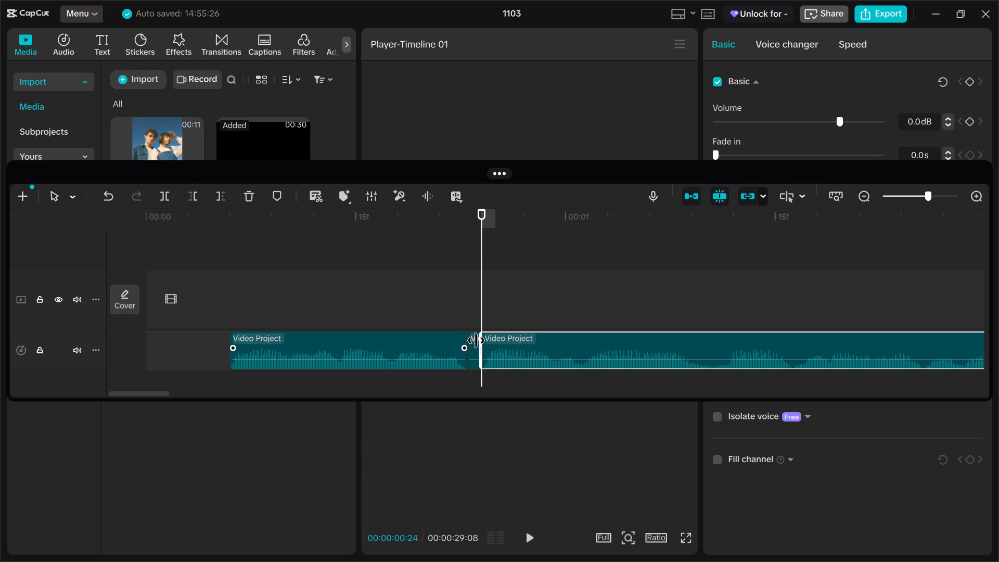
Delete the one-frame silent fragment at 00:00:00:23 and move the following audio clip against the preceding one.
left_click(476, 340)
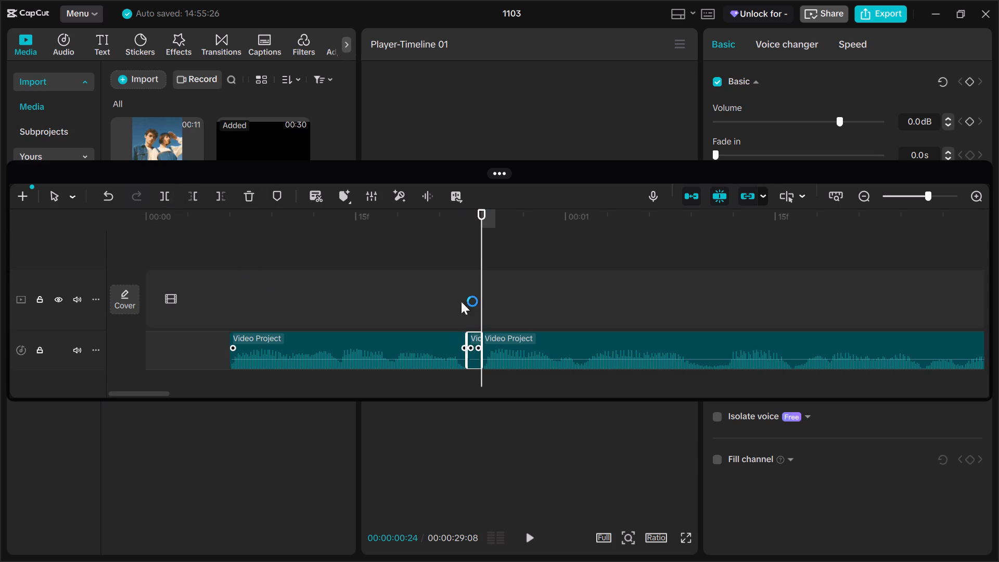
left_click(244, 196)
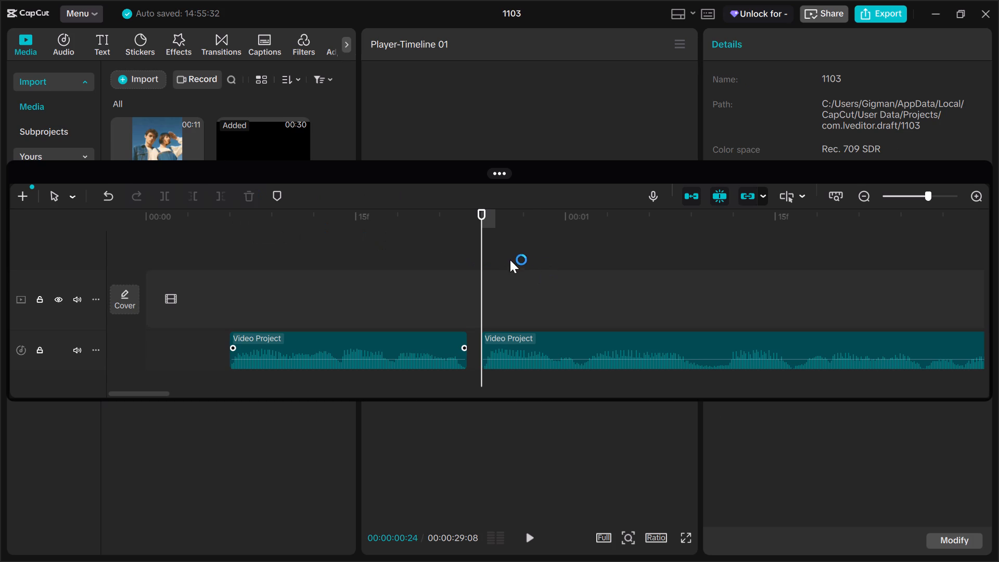
left_click_drag(516, 341, 505, 343)
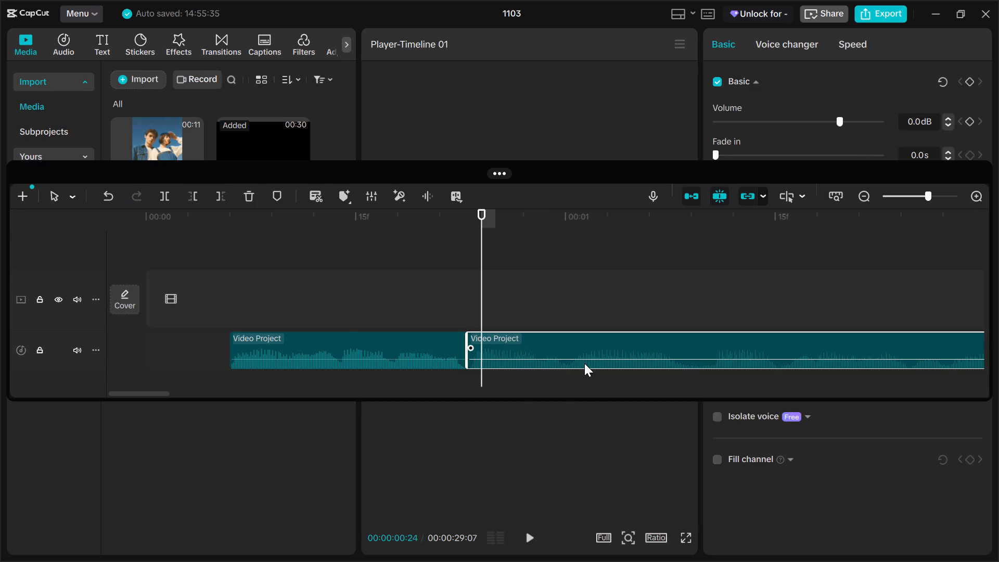
Split the second audio clip at 00:00:02:19 and 00:00:02:20 to isolate the silent part there.
scroll(584, 363, "left", 2)
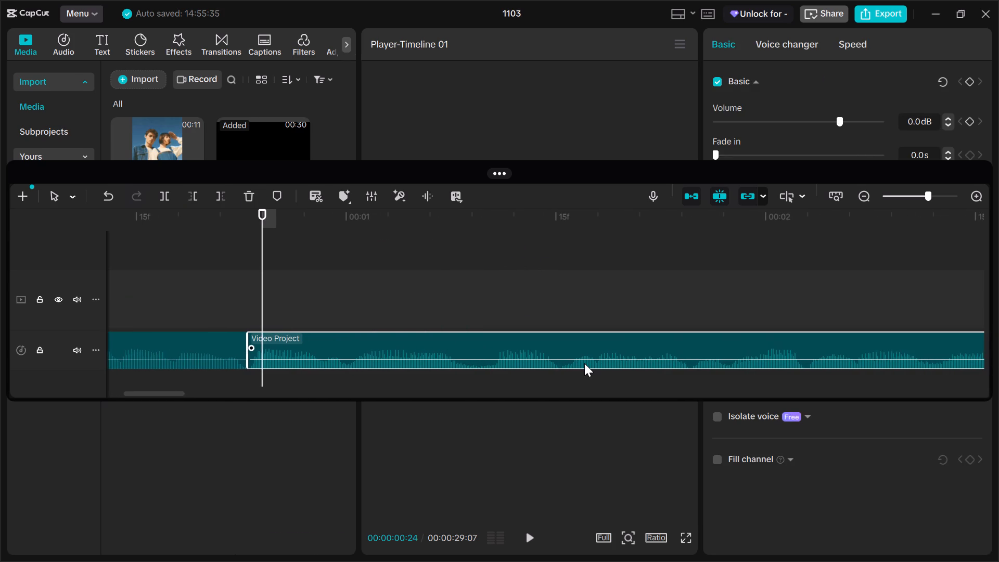
scroll(584, 363, "left", 2)
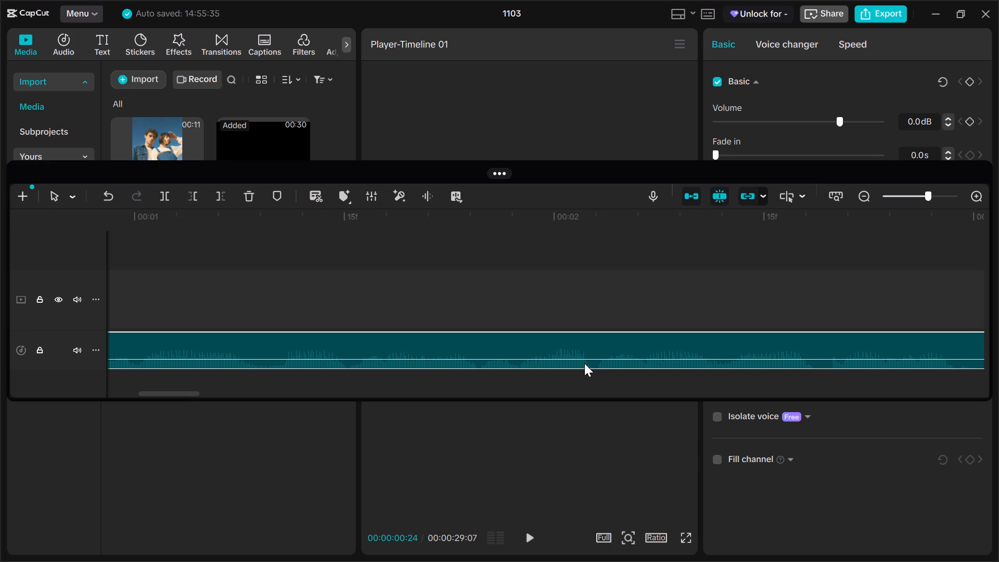
scroll(584, 363, "left", 1)
scroll(584, 363, "right", 3)
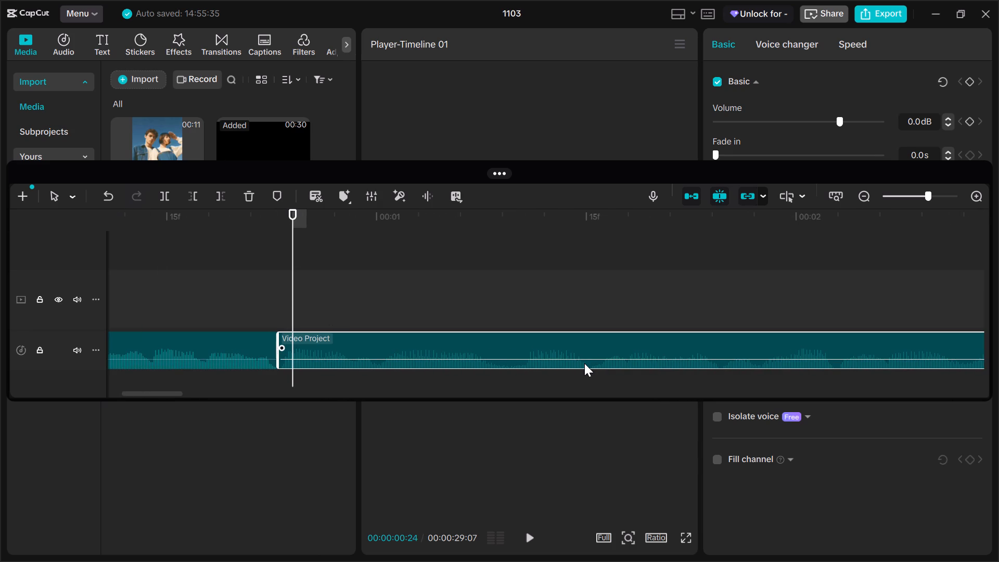
left_click_drag(292, 277, 562, 303)
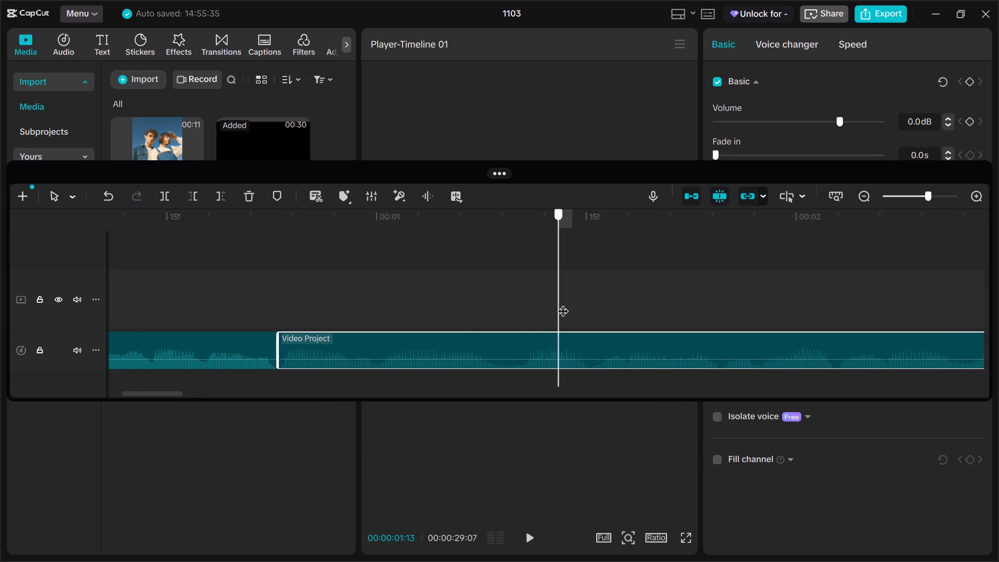
left_click_drag(562, 303, 805, 315)
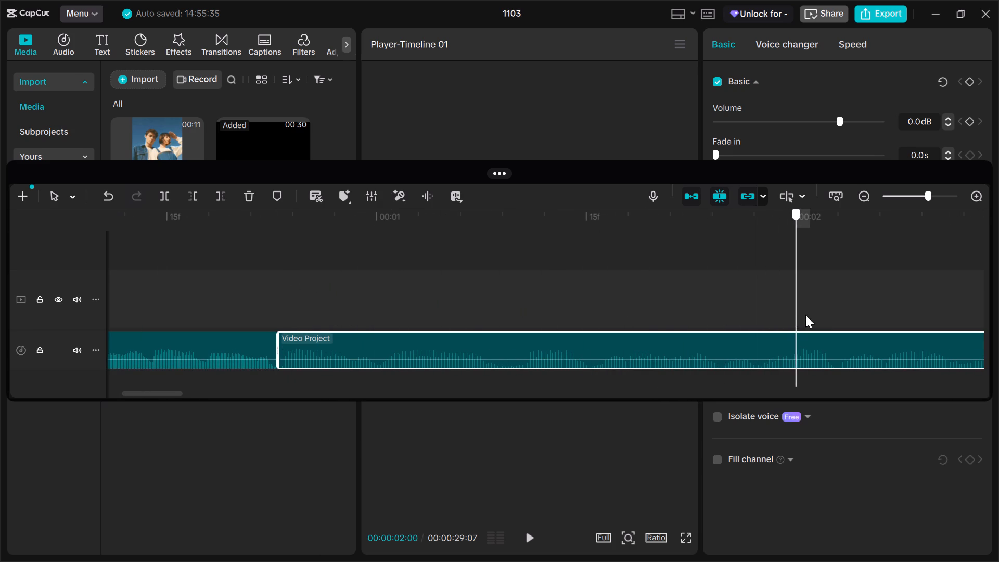
left_click_drag(805, 315, 830, 320)
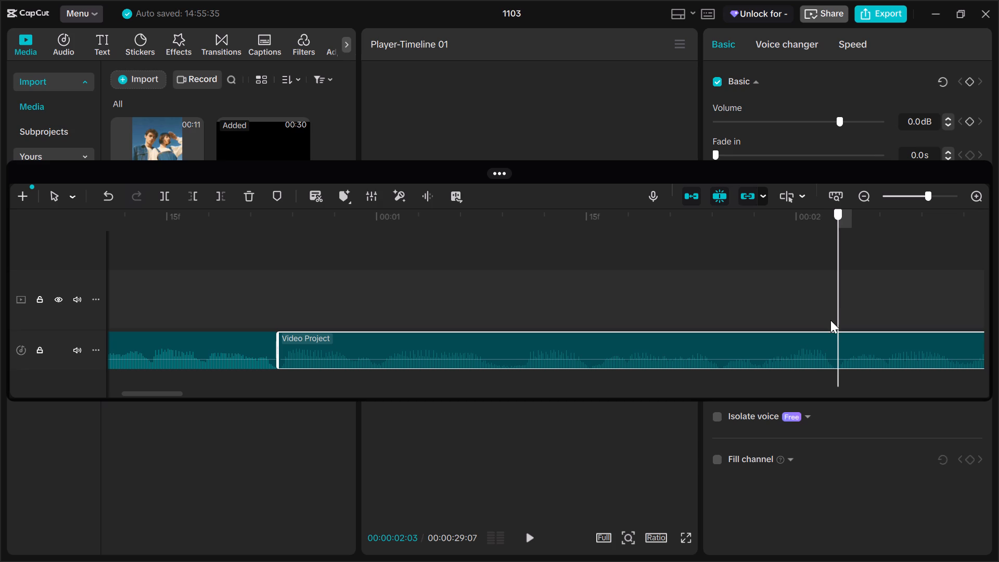
left_click_drag(830, 320, 829, 323)
scroll(747, 345, "left", 3)
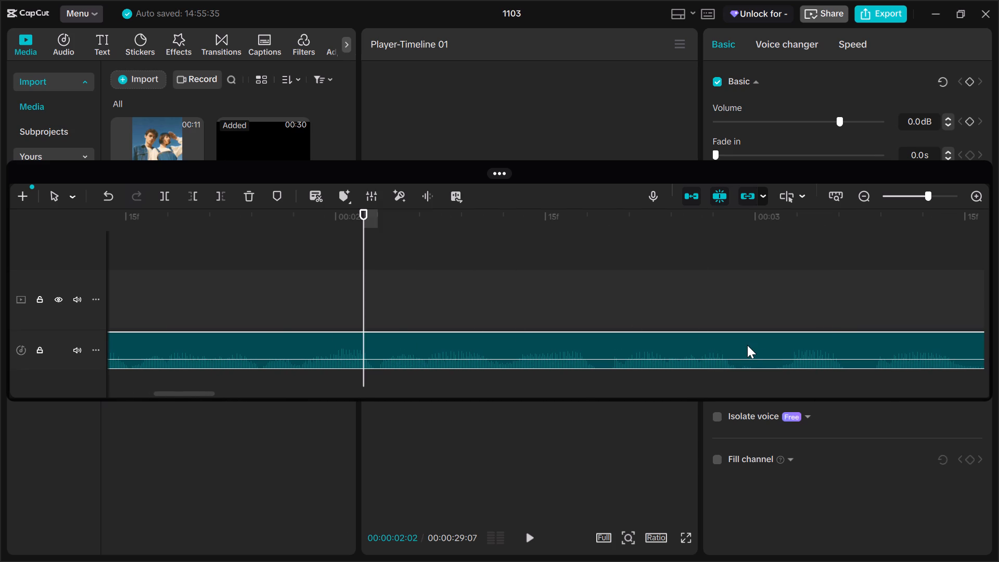
left_click_drag(362, 247, 376, 249)
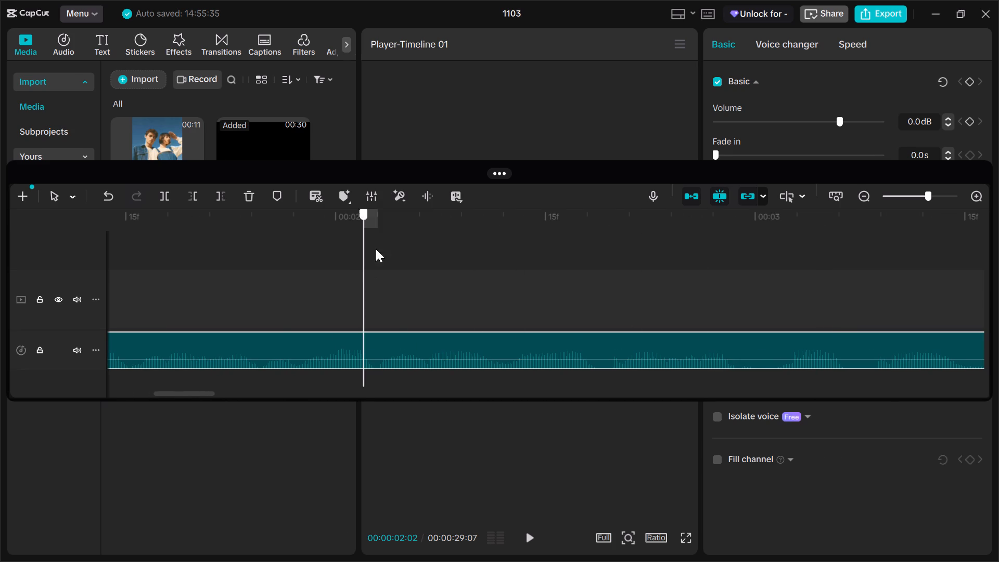
left_click_drag(376, 249, 594, 276)
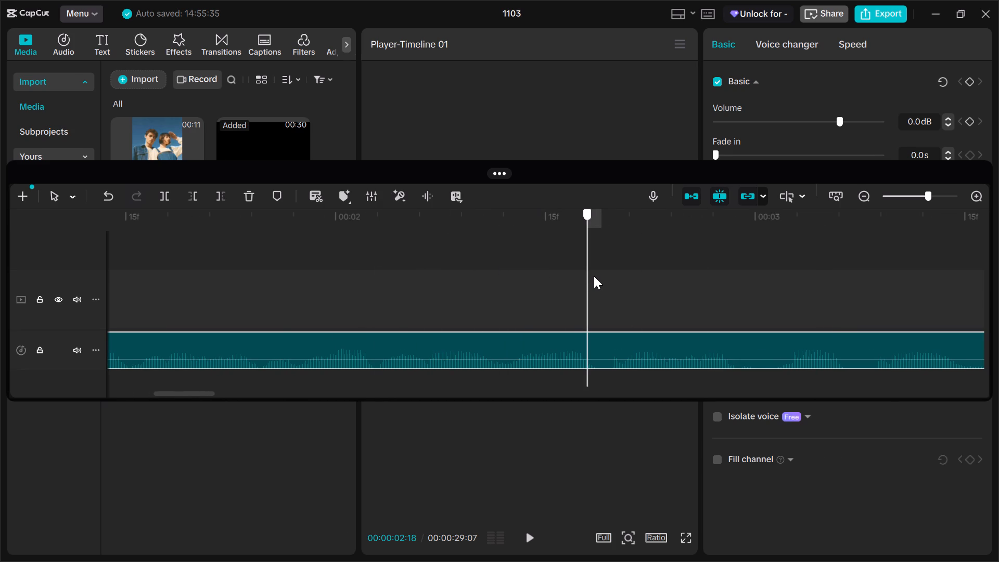
left_click_drag(594, 276, 597, 280)
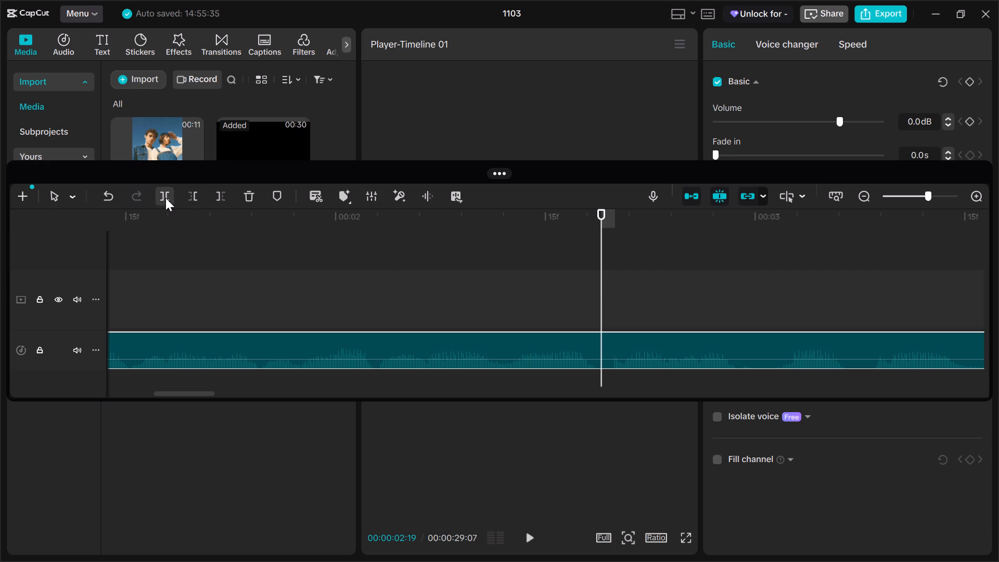
left_click(165, 198)
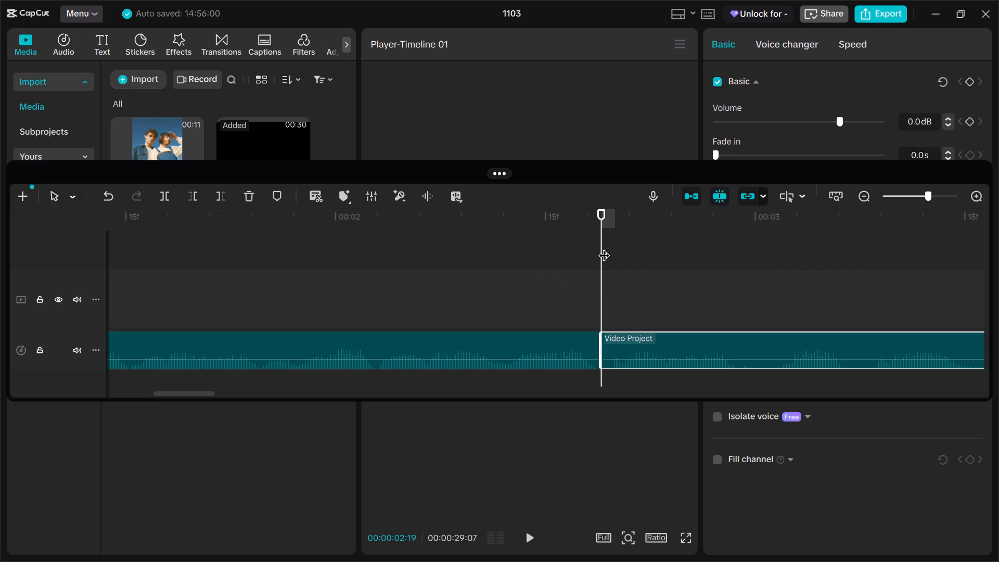
left_click_drag(604, 247, 610, 247)
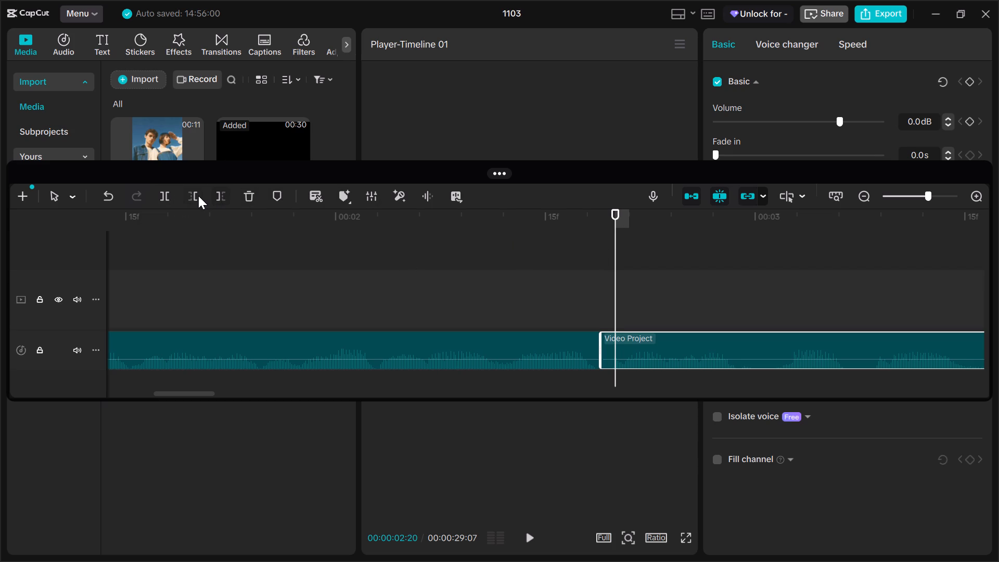
left_click(163, 195)
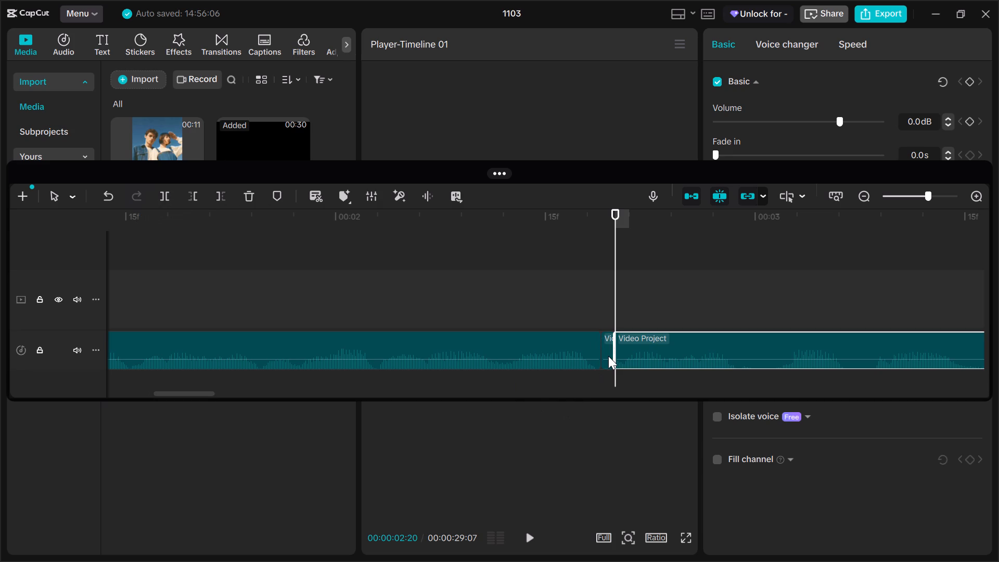
Delete the silent fragment at 00:00:02:19 and move the remaining audio clip back to close the gap.
left_click(608, 356)
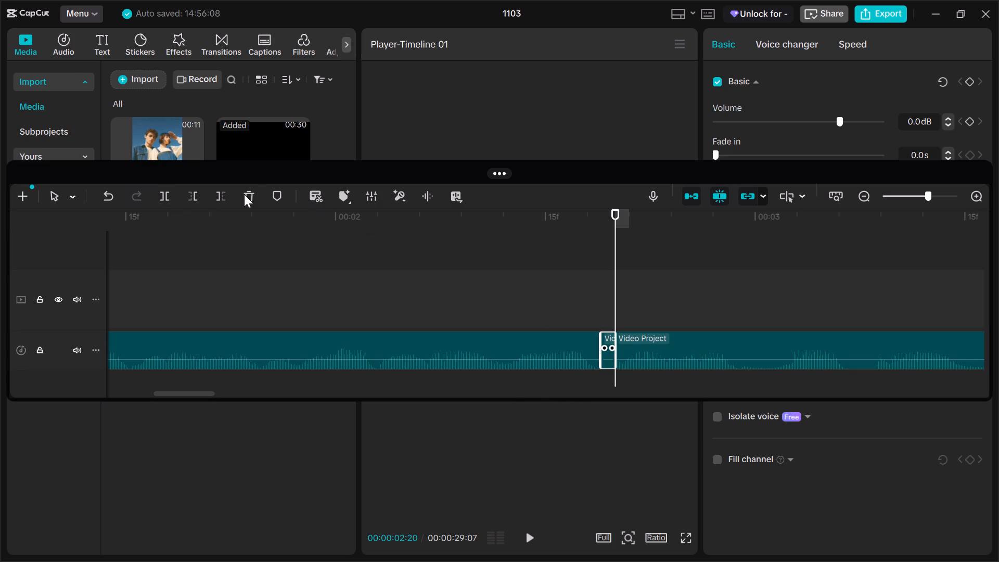
left_click(244, 194)
left_click_drag(709, 344, 244, 194)
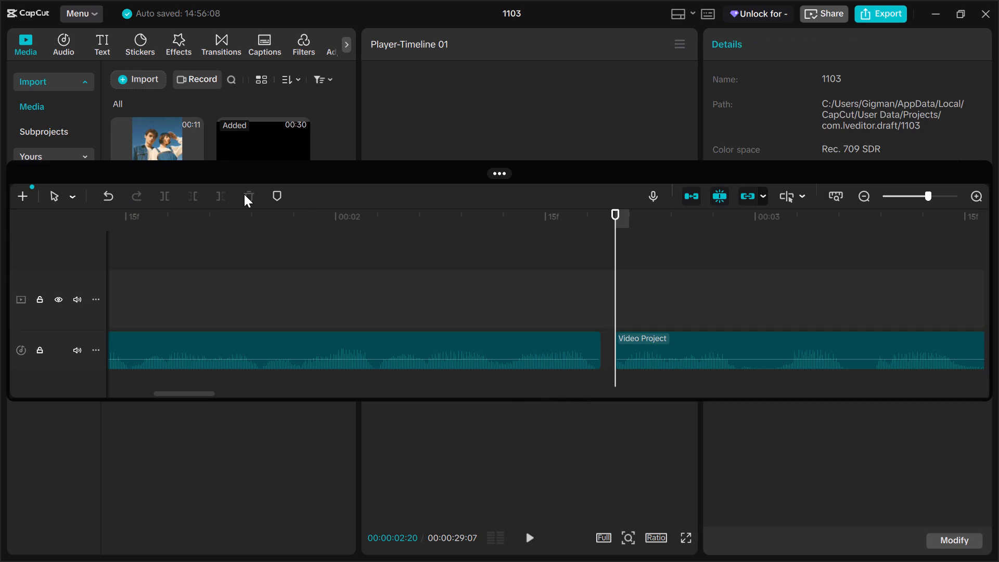
left_click_drag(244, 194, 691, 345)
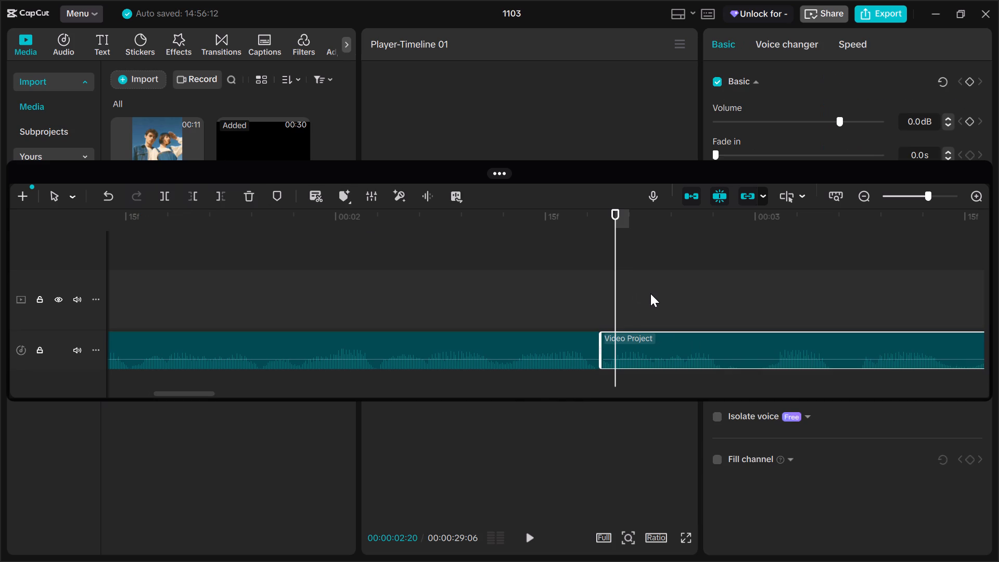
Split the third Video Project audio clip at 00:00:03:06, where its next silent part begins.
scroll(676, 303, "left", 4)
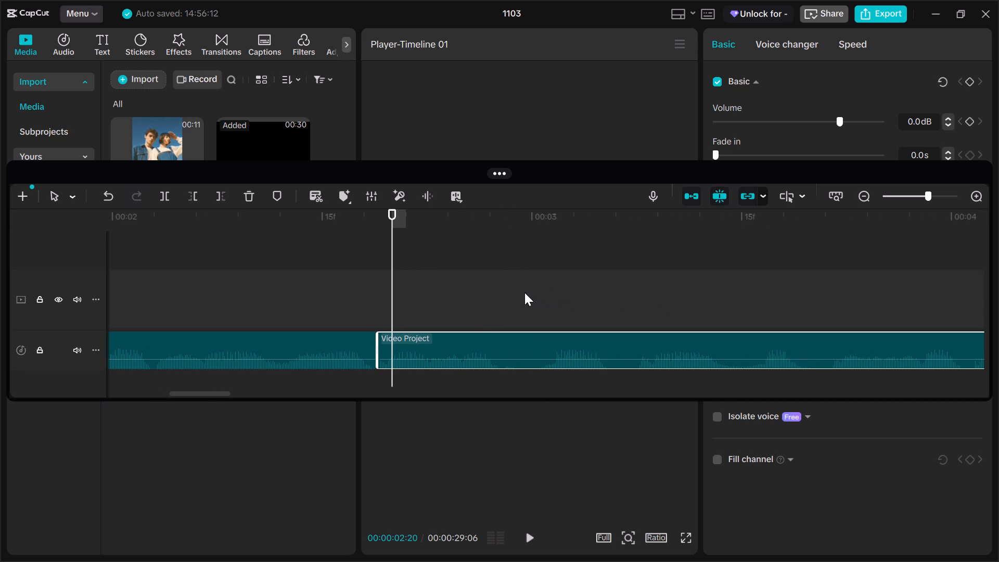
left_click(520, 292)
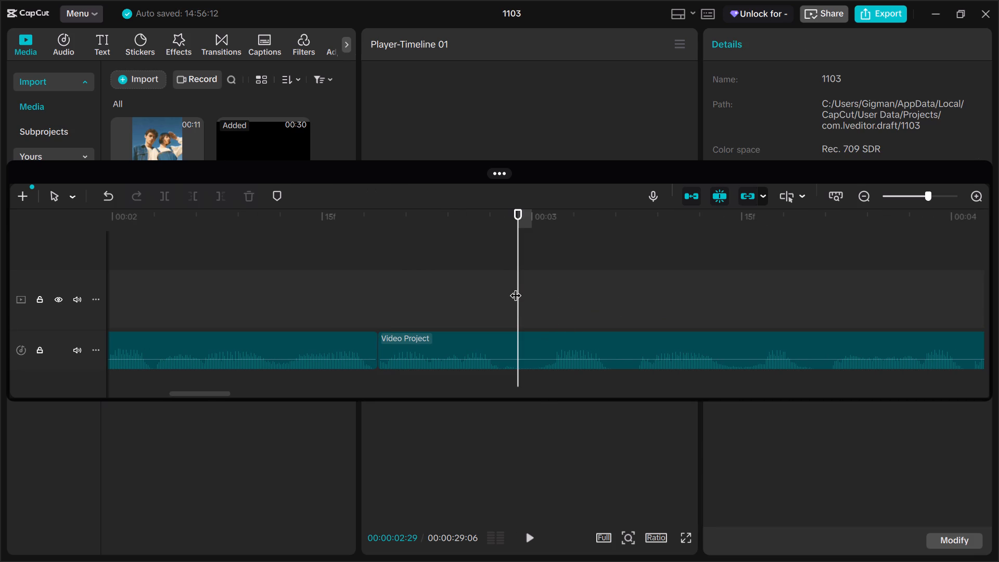
left_click_drag(522, 285, 505, 287)
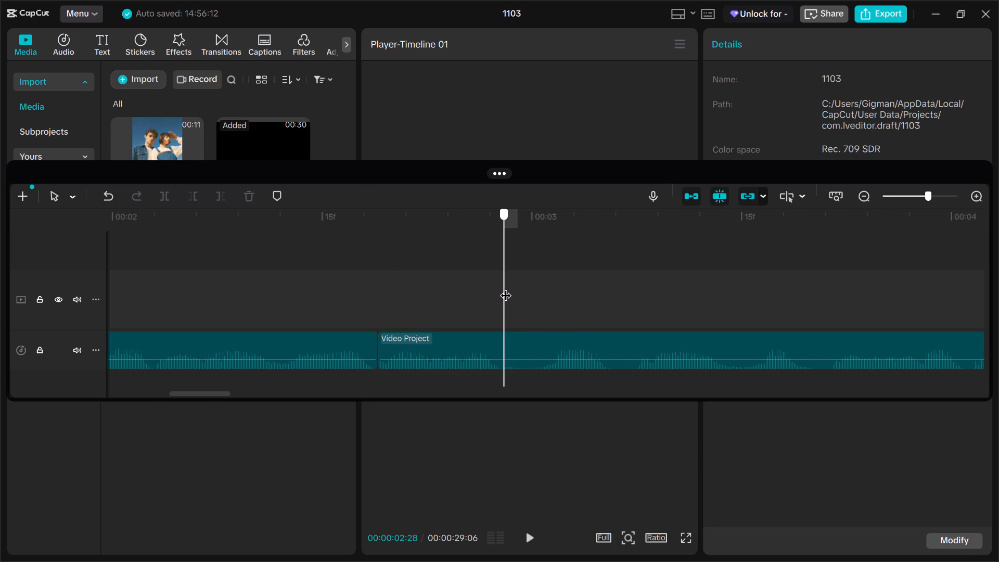
left_click_drag(505, 287, 542, 296)
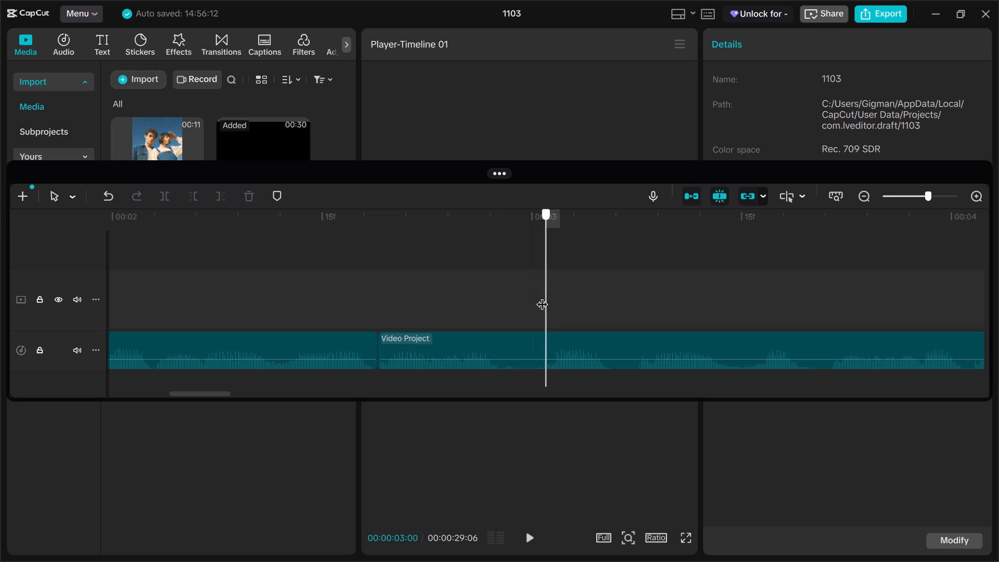
left_click_drag(542, 296, 612, 303)
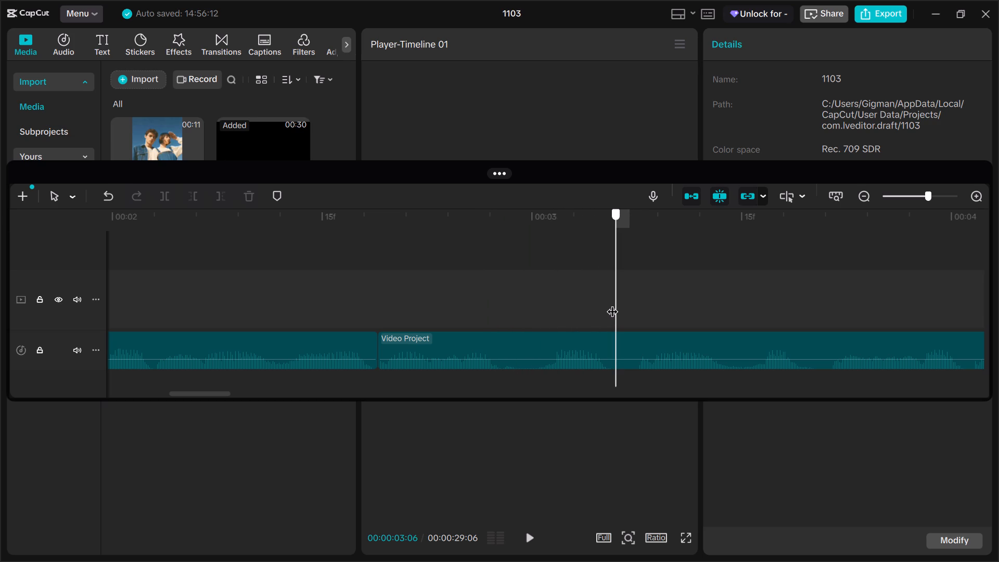
left_click_drag(612, 303, 611, 304)
left_click_drag(611, 304, 613, 304)
left_click(497, 340)
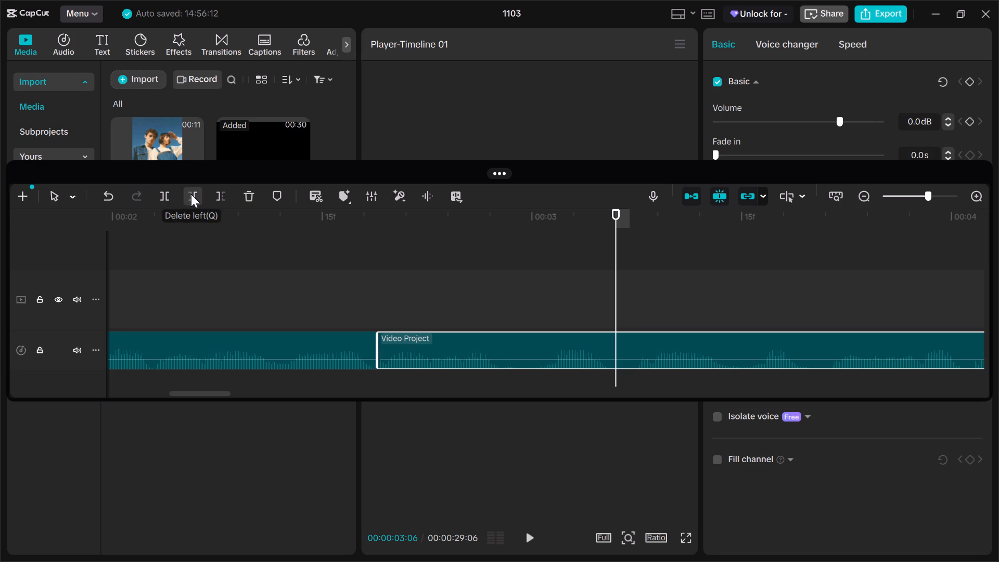
left_click(191, 194)
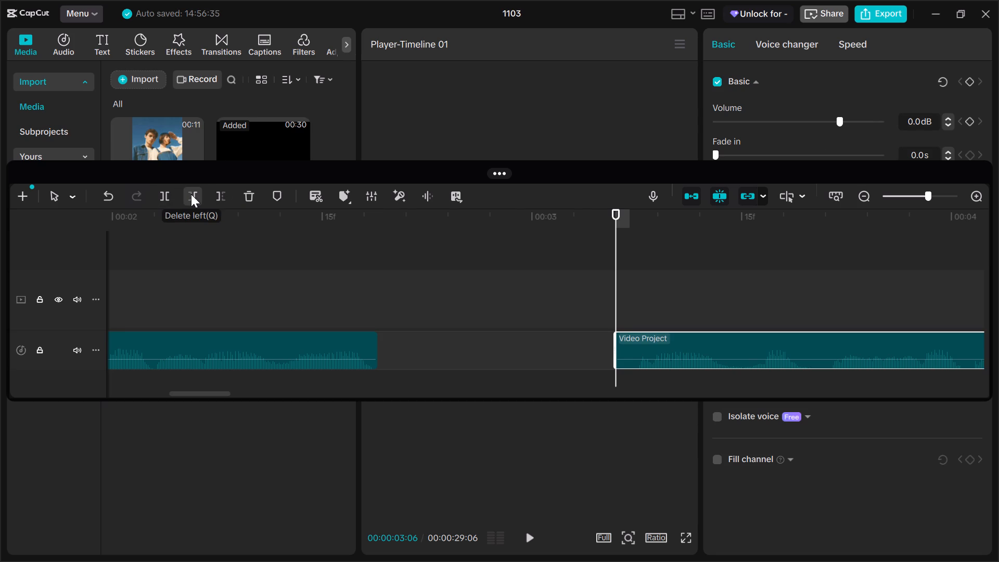
left_click(107, 192)
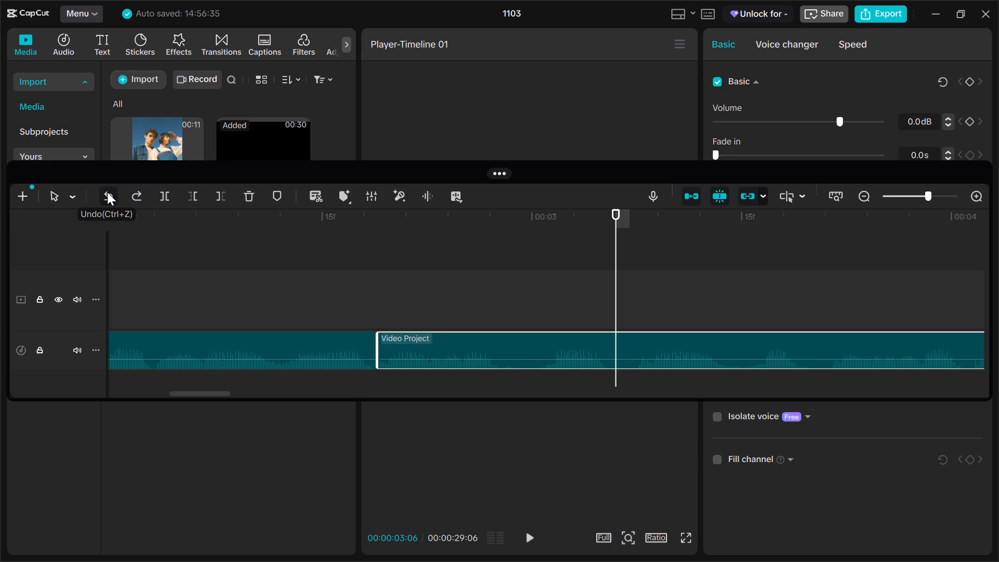
left_click(165, 193)
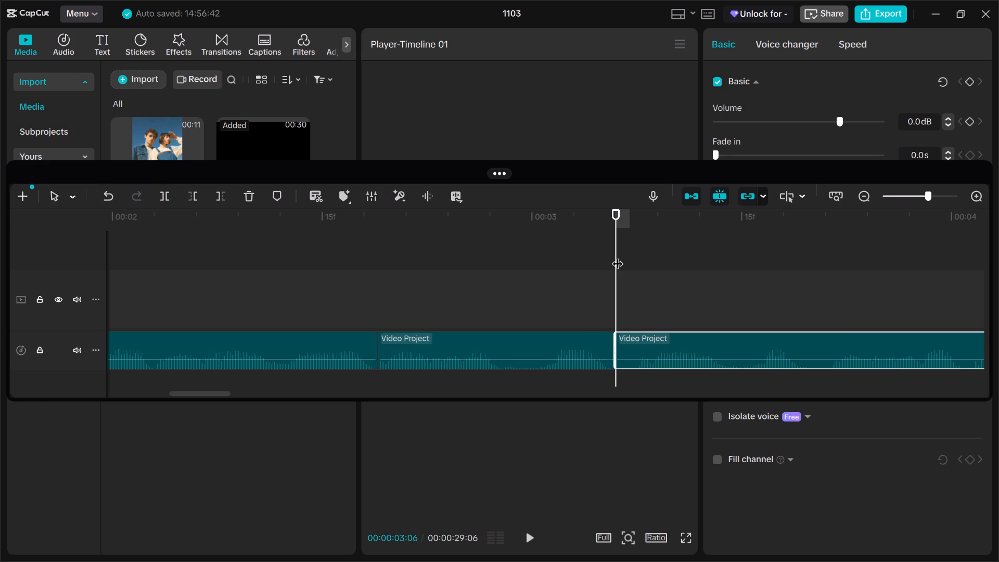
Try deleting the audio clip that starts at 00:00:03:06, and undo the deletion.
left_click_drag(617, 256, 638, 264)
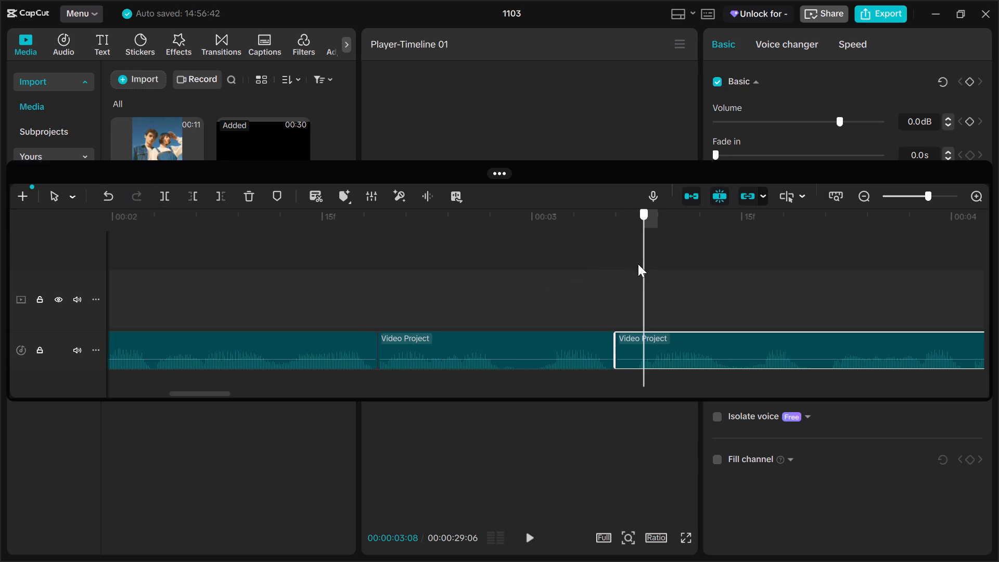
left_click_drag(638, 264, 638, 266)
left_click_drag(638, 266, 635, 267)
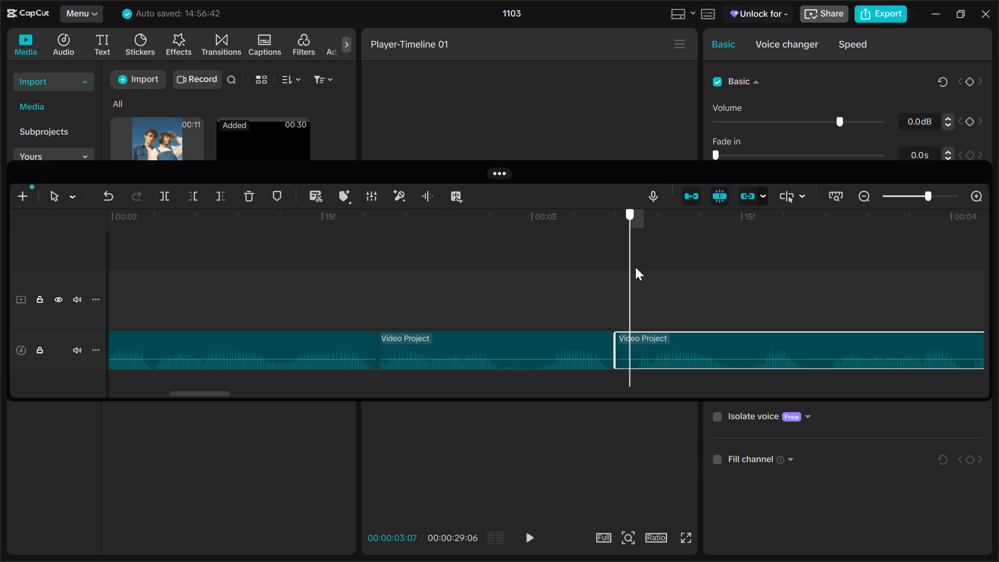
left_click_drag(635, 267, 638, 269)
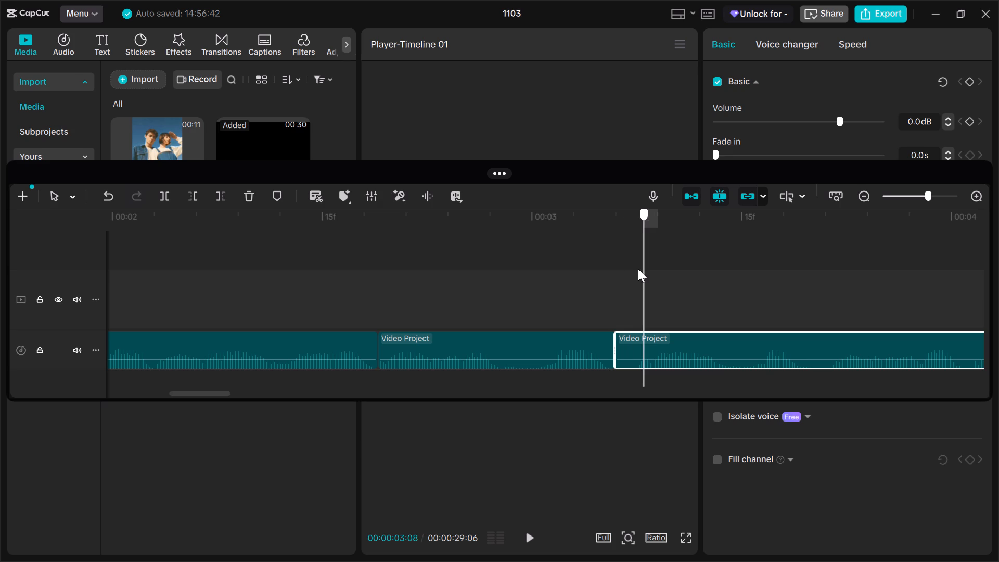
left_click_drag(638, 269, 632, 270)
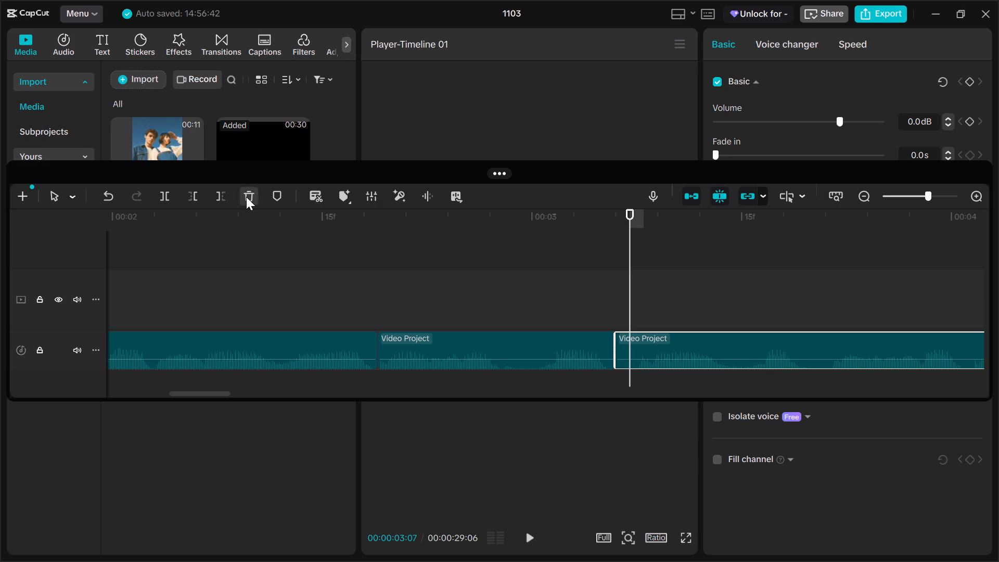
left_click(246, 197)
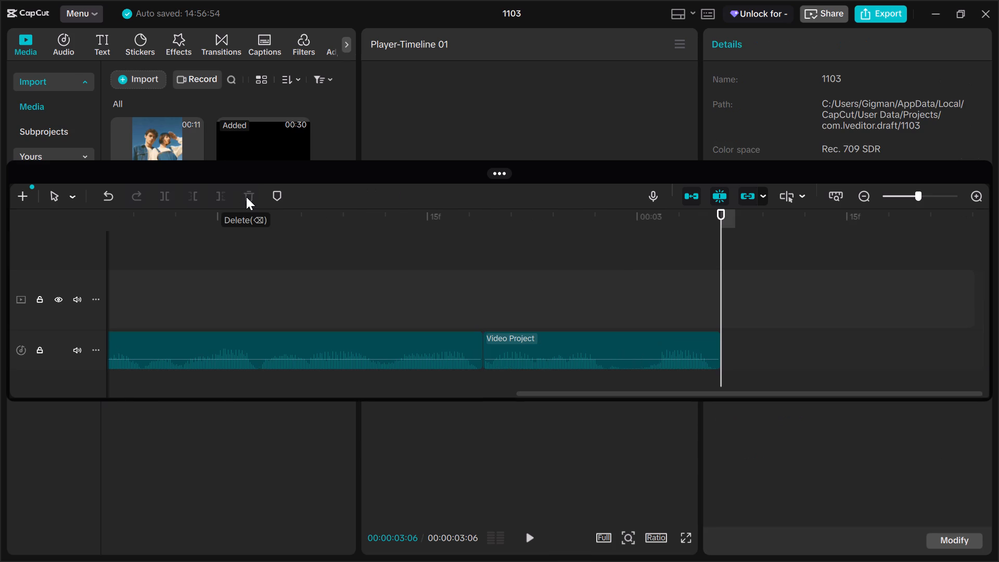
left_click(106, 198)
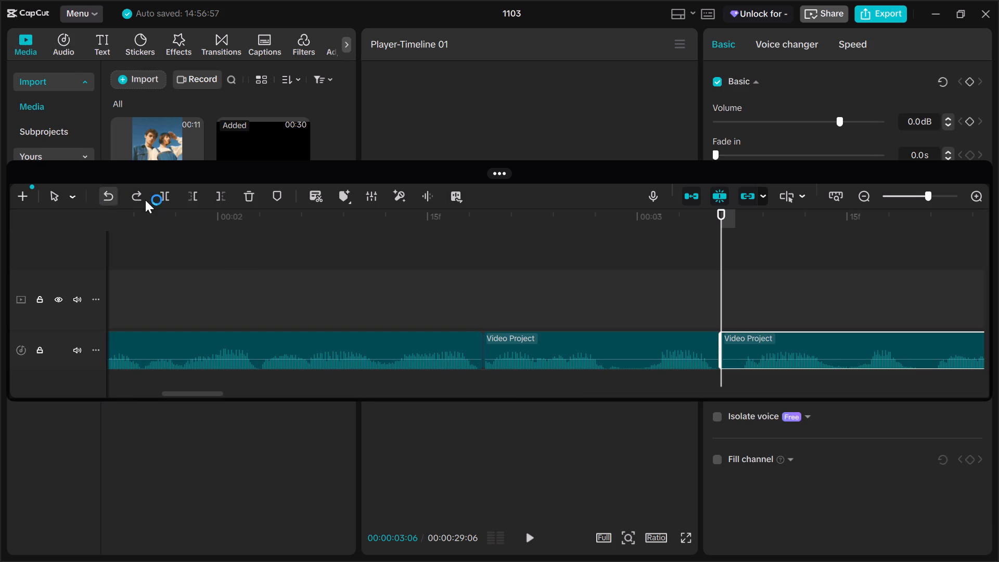
Split the audio clip that starts at 00:00:03:06 at 00:00:03:07, just before its sound begins.
left_click(928, 194)
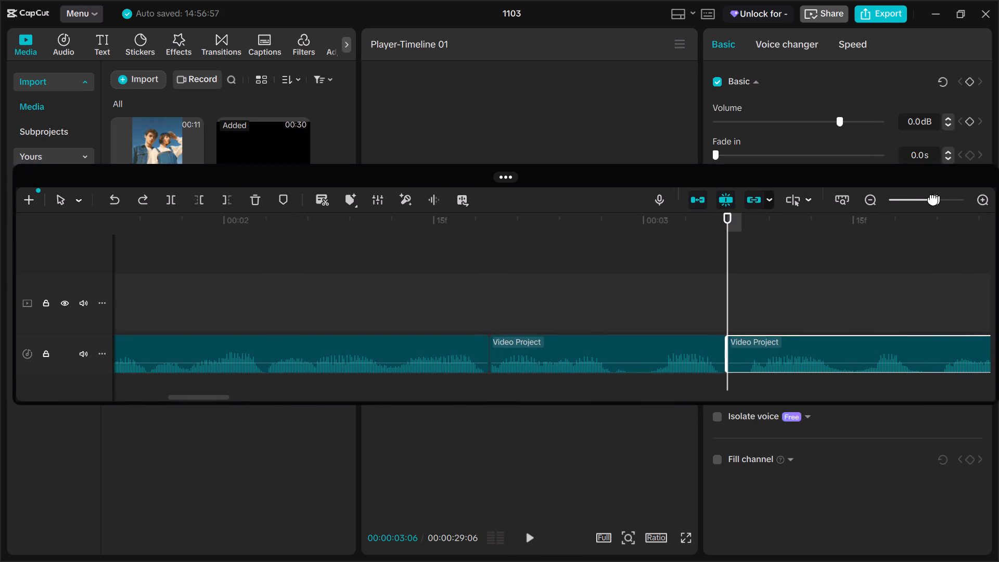
left_click_drag(925, 193, 932, 195)
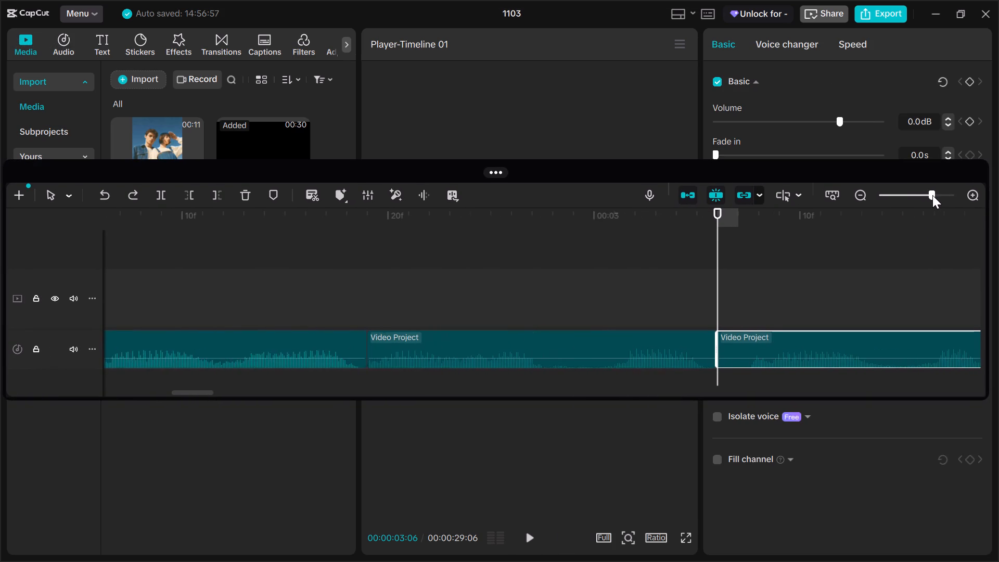
left_click_drag(932, 195, 946, 195)
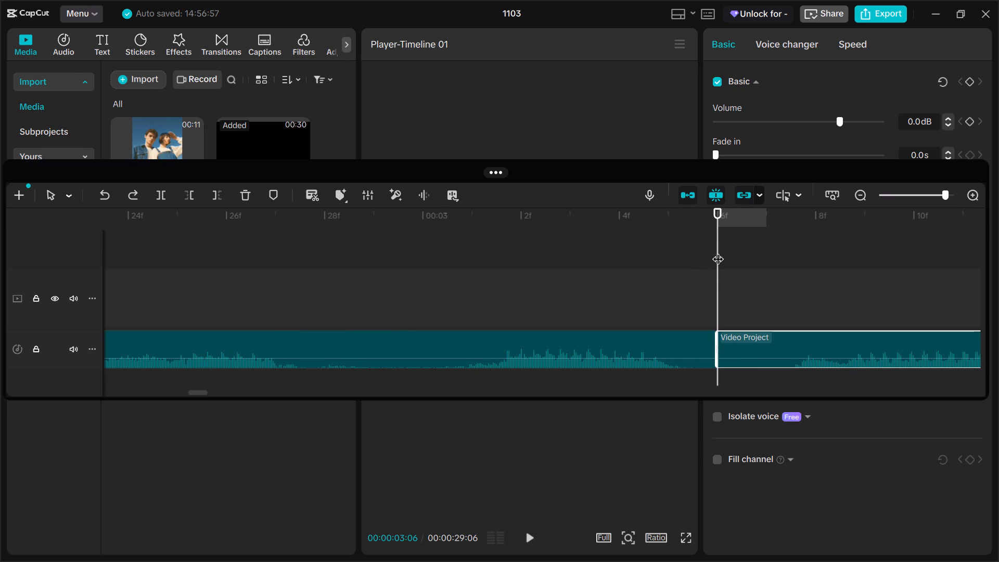
left_click_drag(720, 251, 738, 253)
left_click_drag(738, 253, 730, 253)
left_click_drag(718, 247, 688, 260)
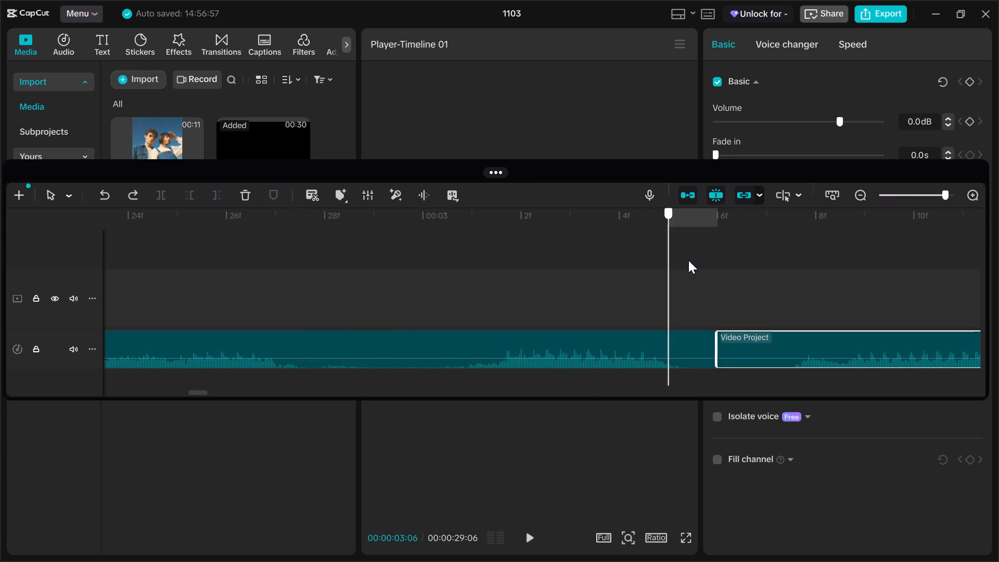
left_click_drag(688, 260, 740, 264)
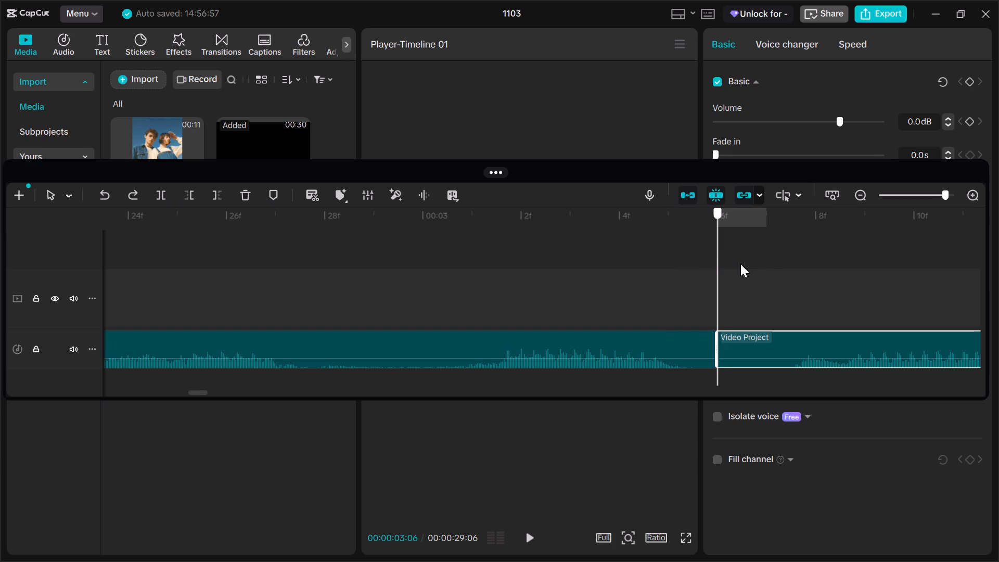
left_click_drag(740, 264, 780, 278)
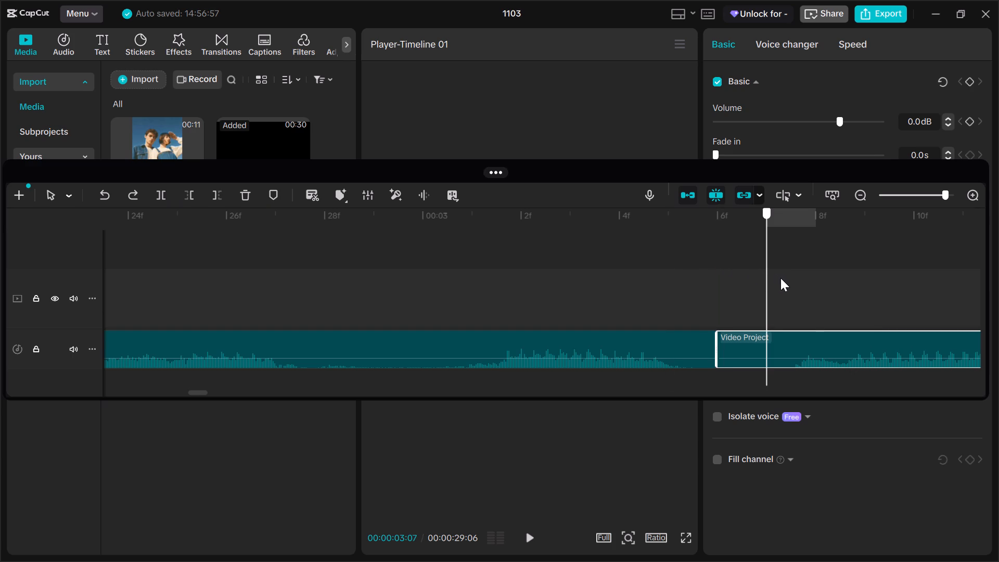
left_click_drag(780, 278, 787, 288)
left_click_drag(787, 288, 854, 252)
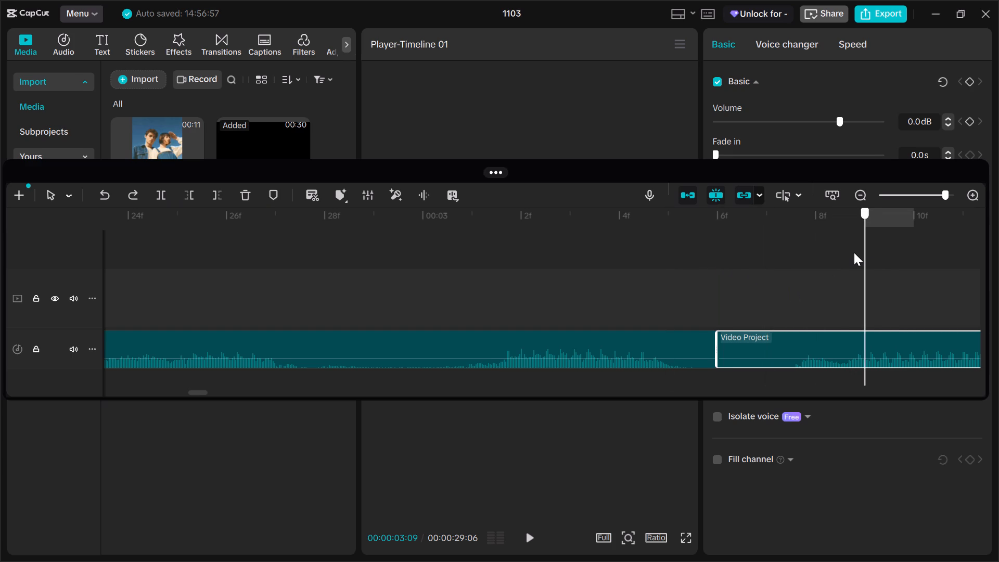
left_click_drag(854, 252, 783, 273)
left_click_drag(945, 195, 945, 195)
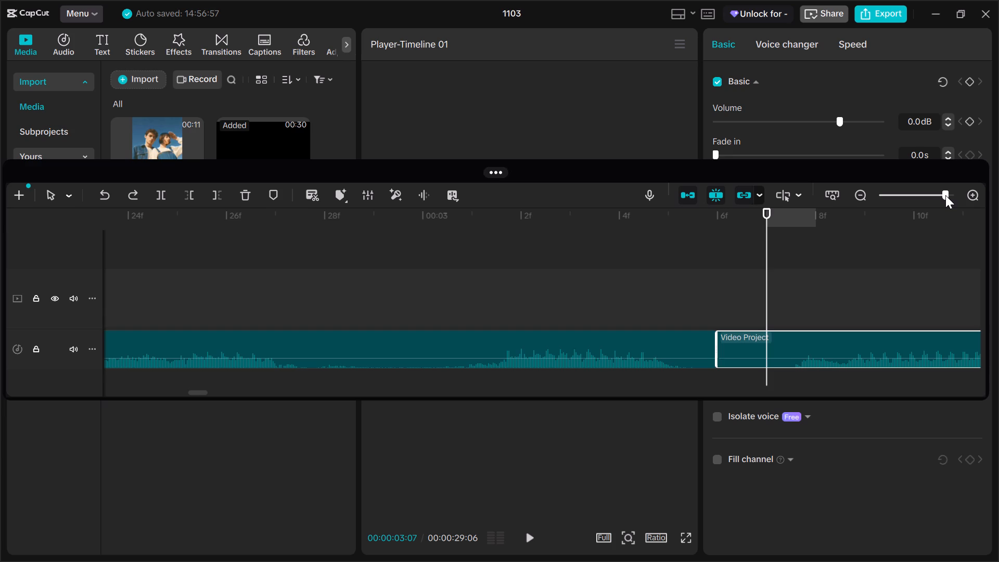
left_click_drag(945, 195, 960, 200)
left_click_drag(769, 244, 794, 245)
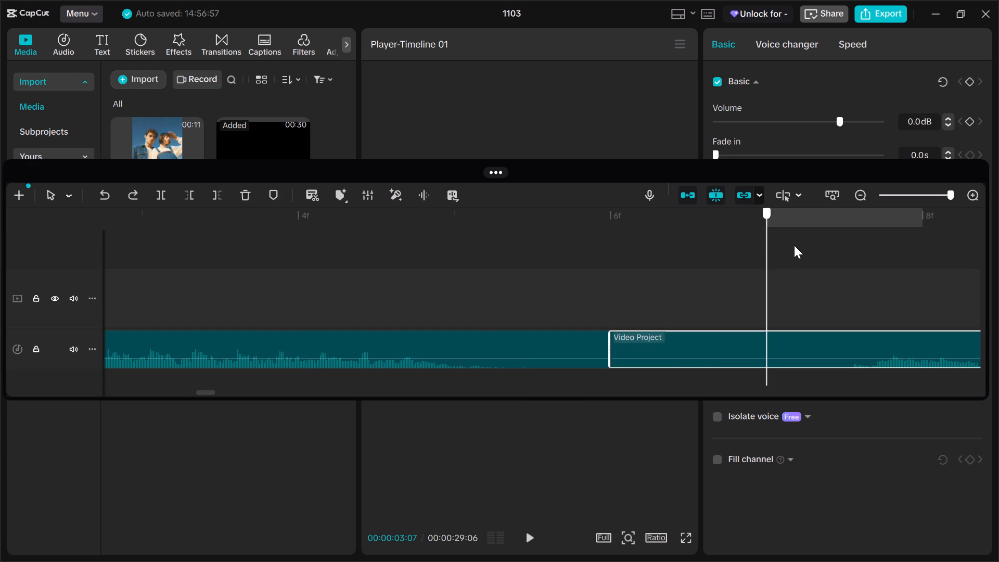
left_click_drag(794, 245, 827, 266)
left_click_drag(766, 267, 830, 292)
left_click_drag(766, 292, 804, 299)
left_click_drag(804, 299, 845, 339)
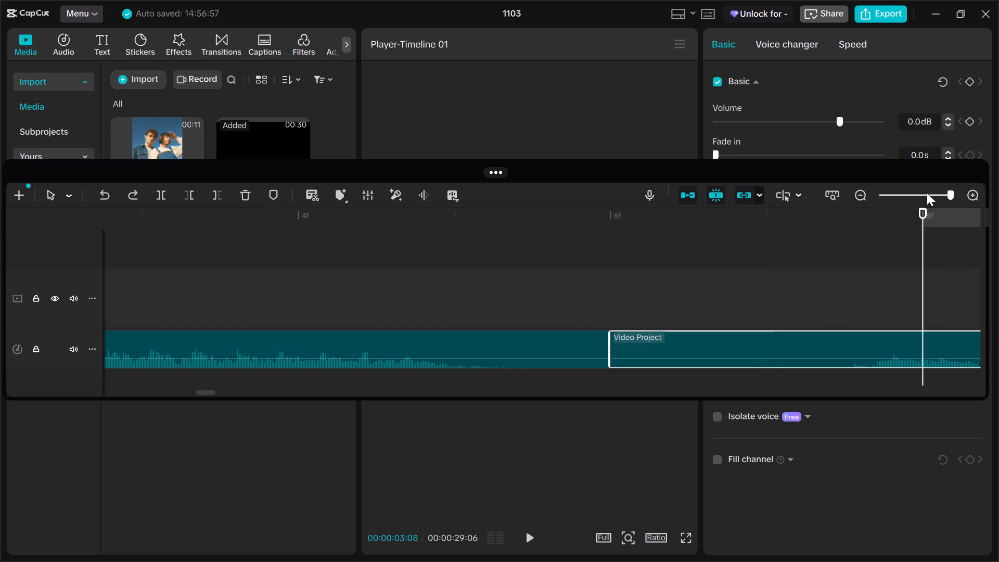
left_click_drag(925, 306, 841, 337)
left_click(857, 195)
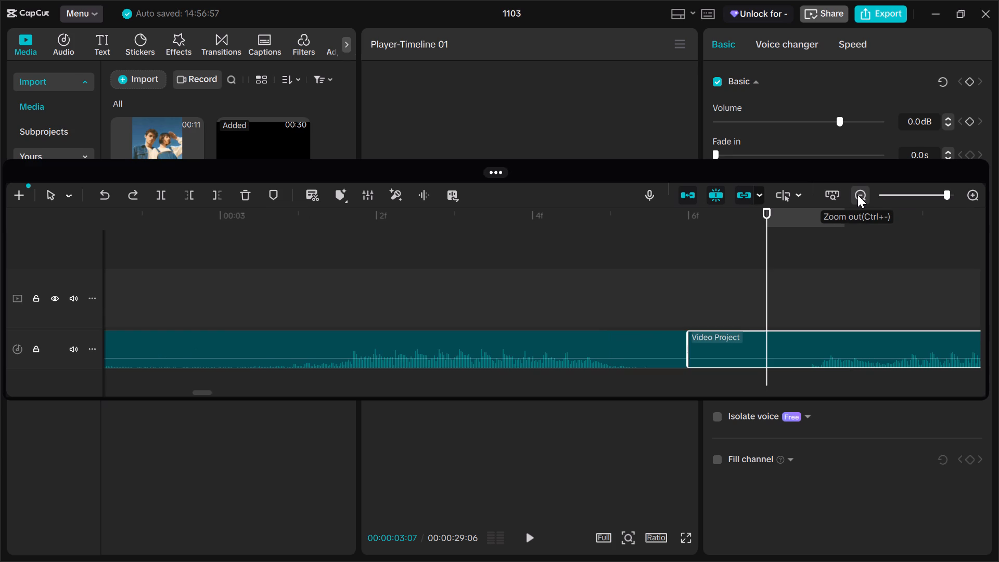
left_click_drag(764, 256, 795, 266)
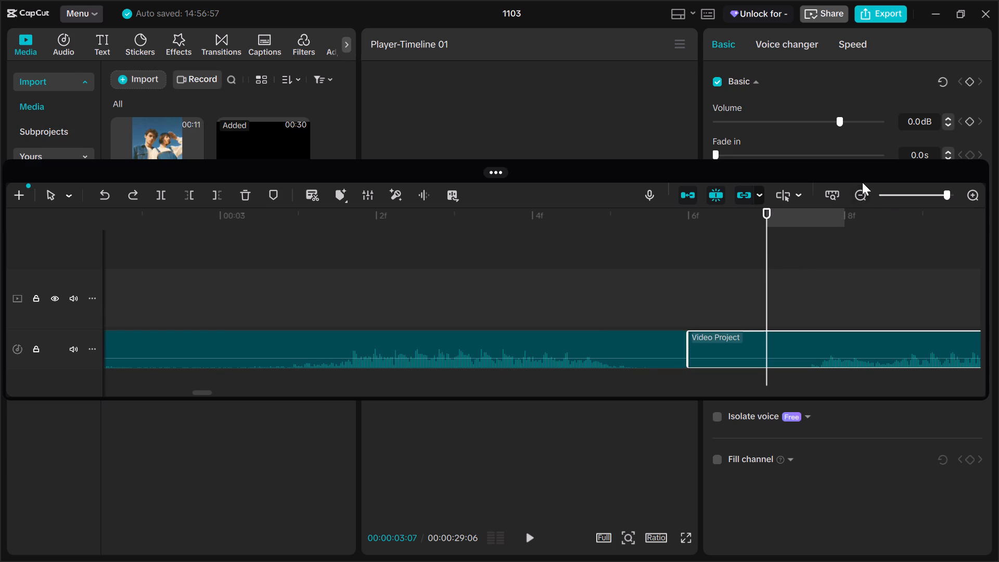
left_click(862, 194)
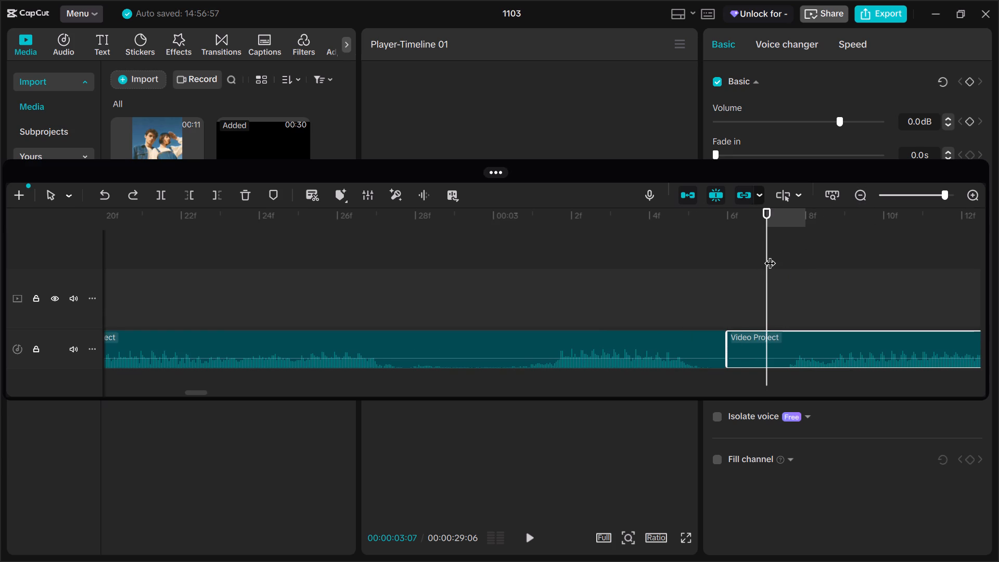
left_click_drag(765, 255, 795, 287)
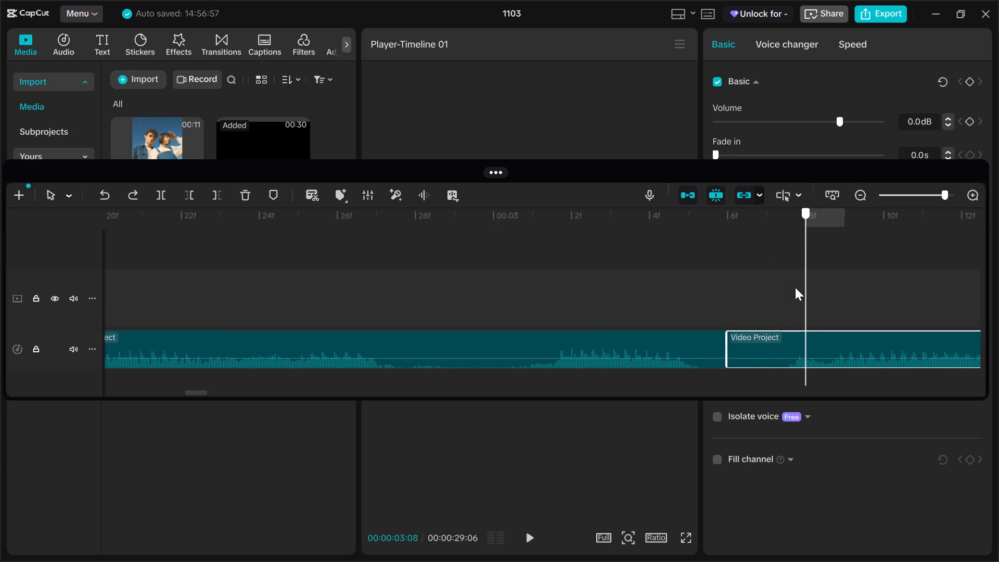
left_click_drag(795, 287, 780, 290)
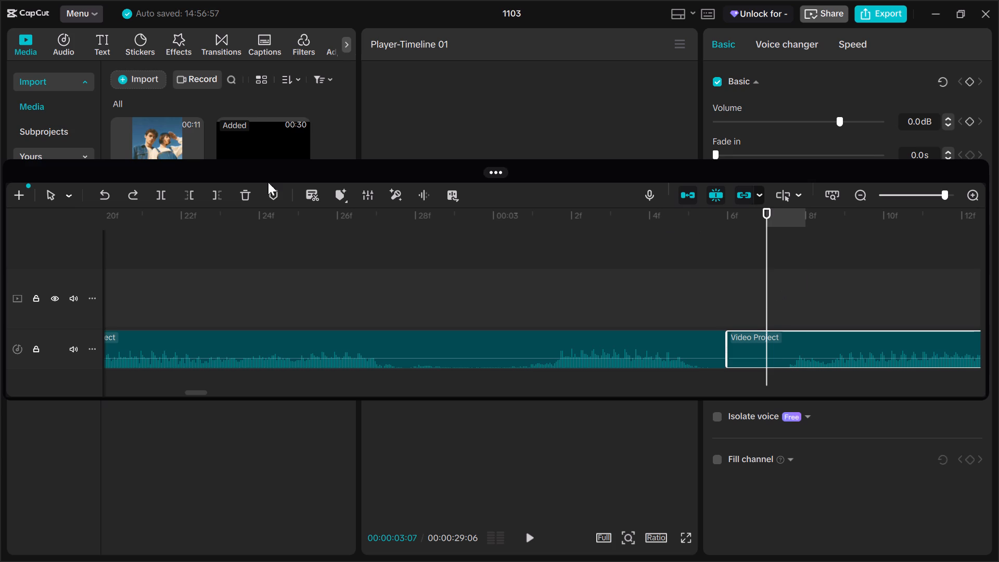
left_click(156, 190)
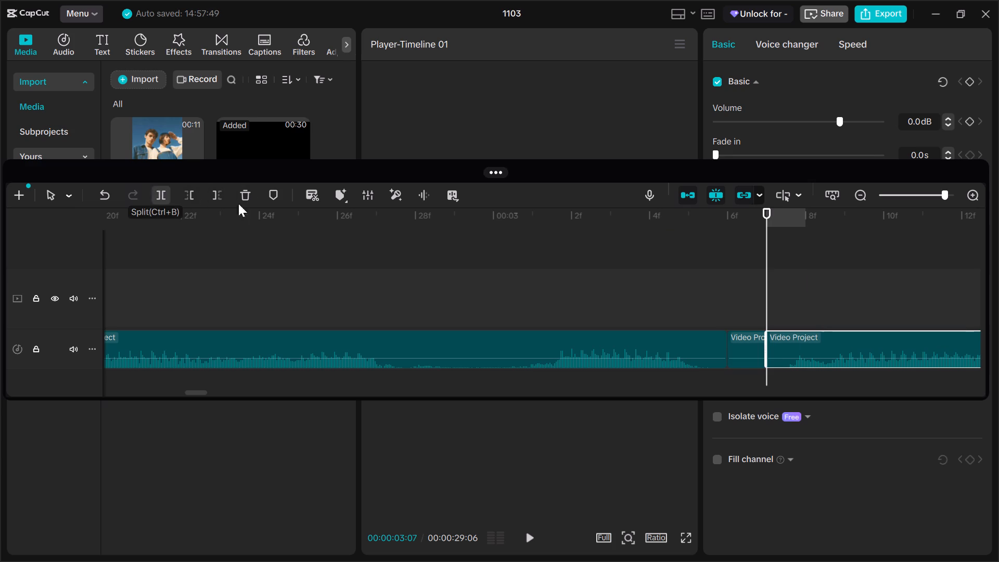
Delete the silent fragment between 00:00:03:06 and 00:00:03:07 and move the following audio clip back to close the gap.
left_click(746, 350)
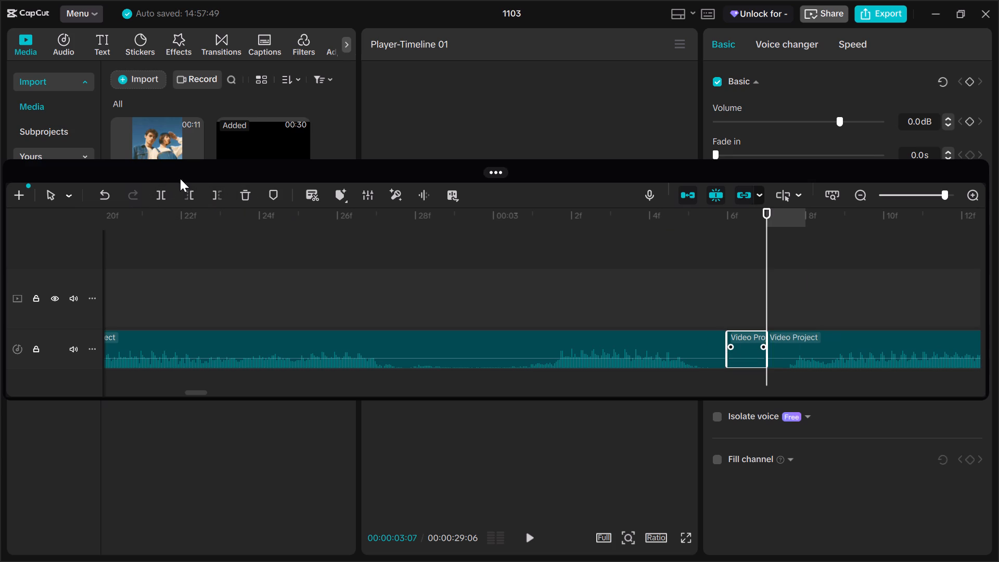
left_click(250, 200)
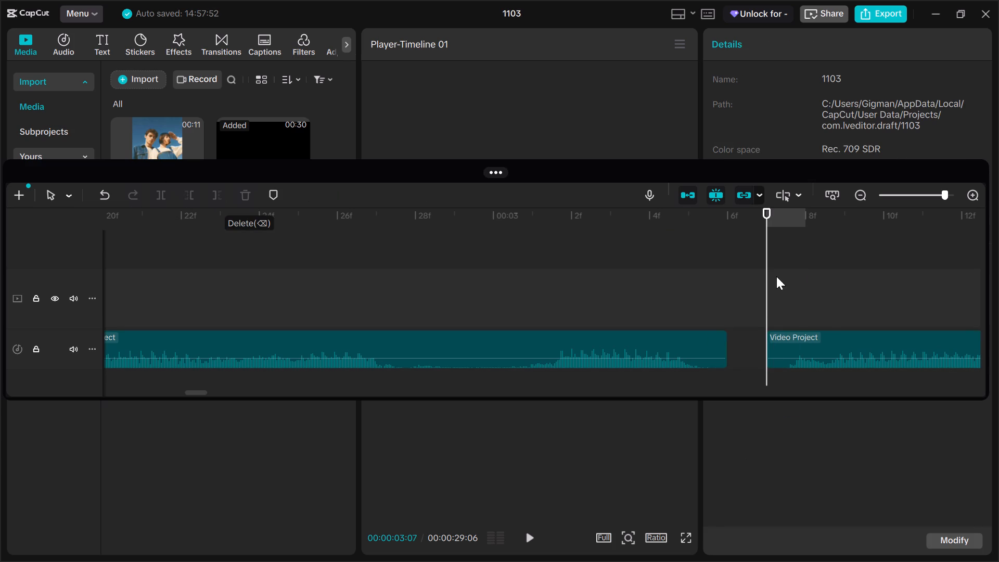
left_click_drag(800, 349, 761, 350)
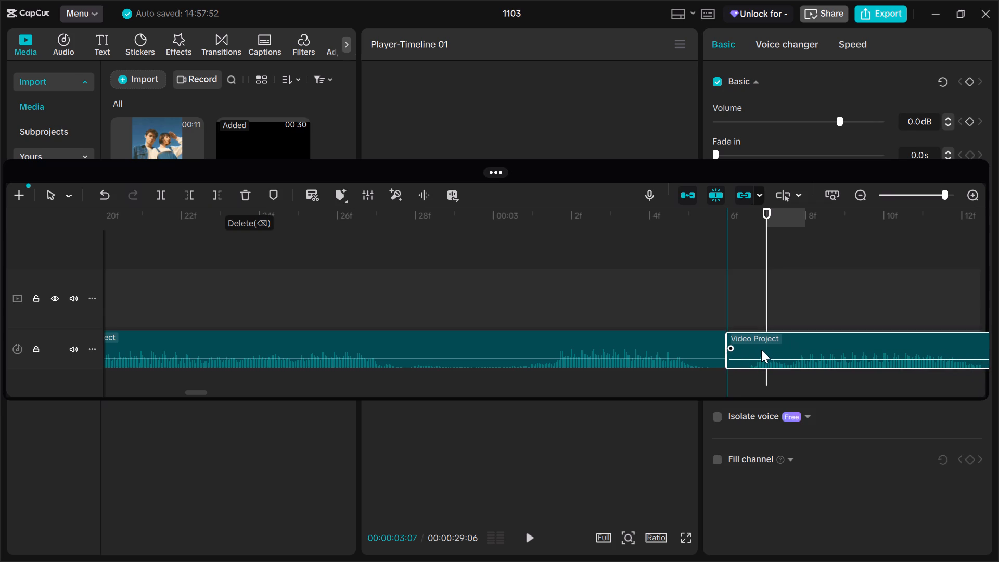
left_click_drag(761, 350, 761, 350)
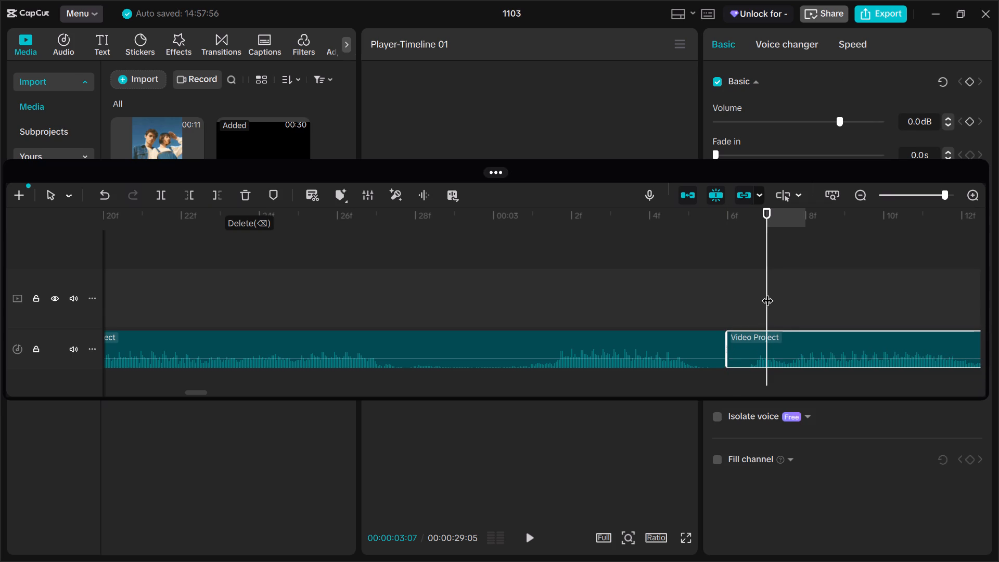
Split the audio clip ending at 00:00:03:06 at 00:00:03:05 to isolate its silent tail.
left_click_drag(768, 287, 712, 305)
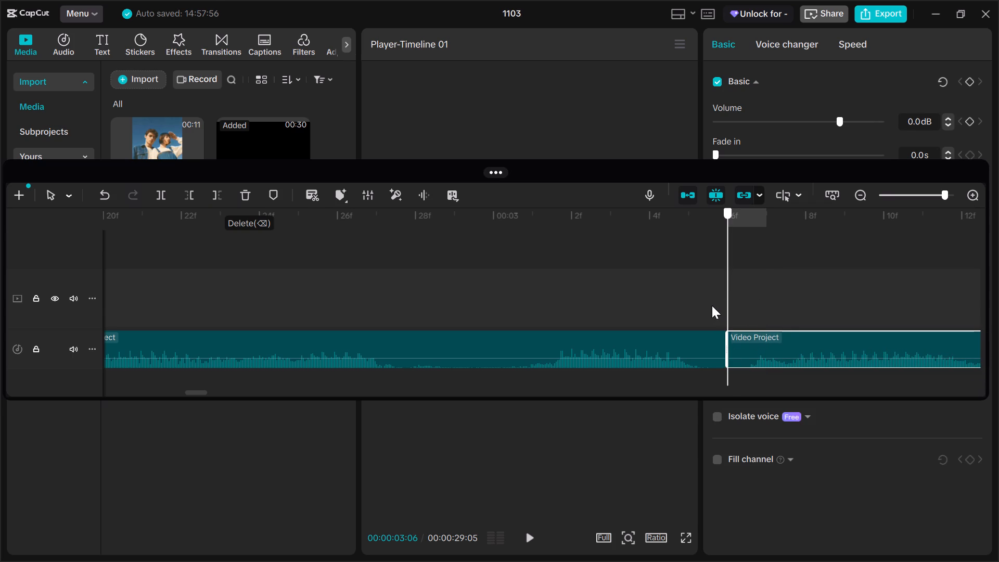
left_click_drag(712, 305, 705, 310)
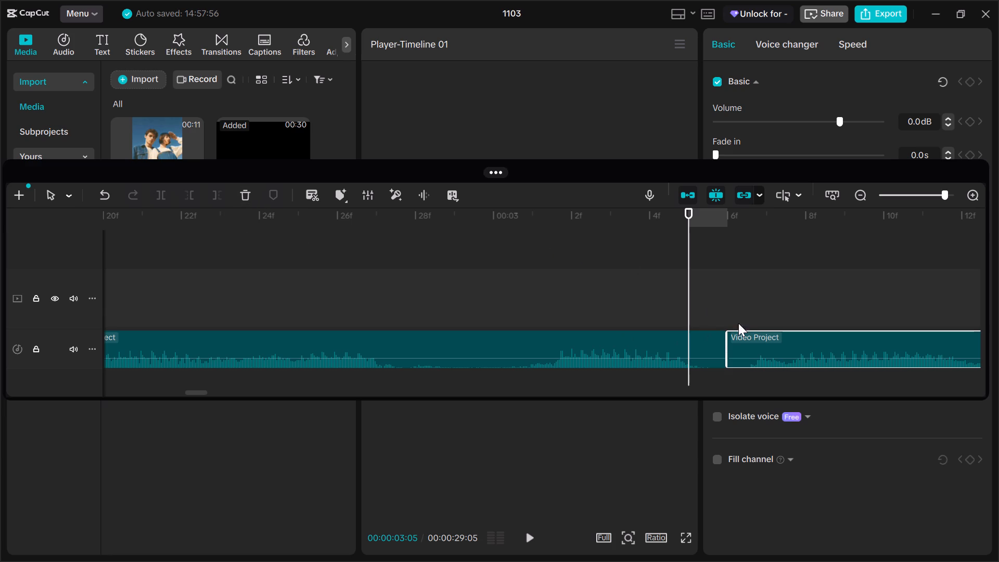
left_click(718, 333)
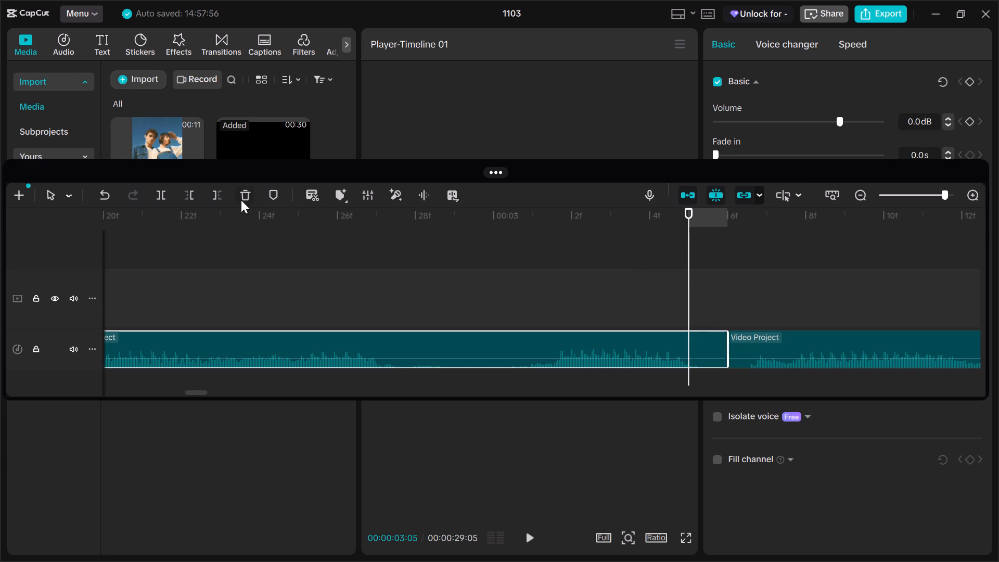
left_click(161, 193)
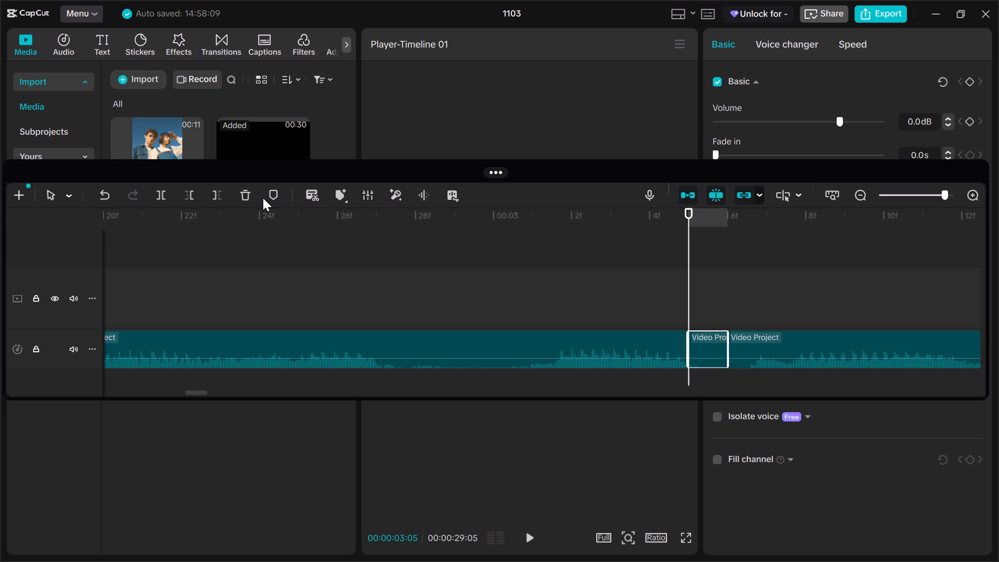
Delete the silent fragment at 00:00:03:05 and move the following audio clip back to close the gap.
left_click(248, 197)
left_click_drag(762, 337, 754, 339)
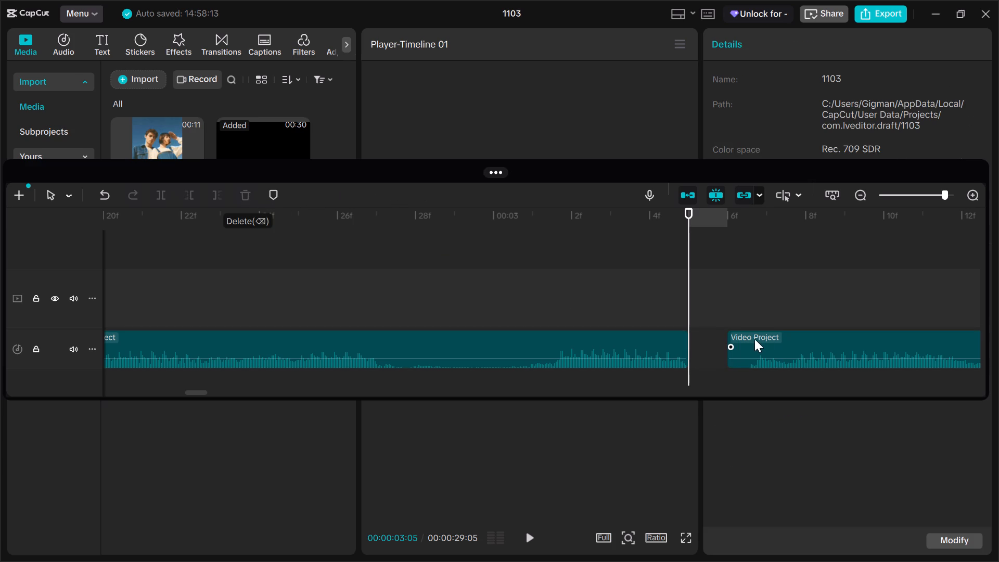
left_click_drag(754, 339, 725, 341)
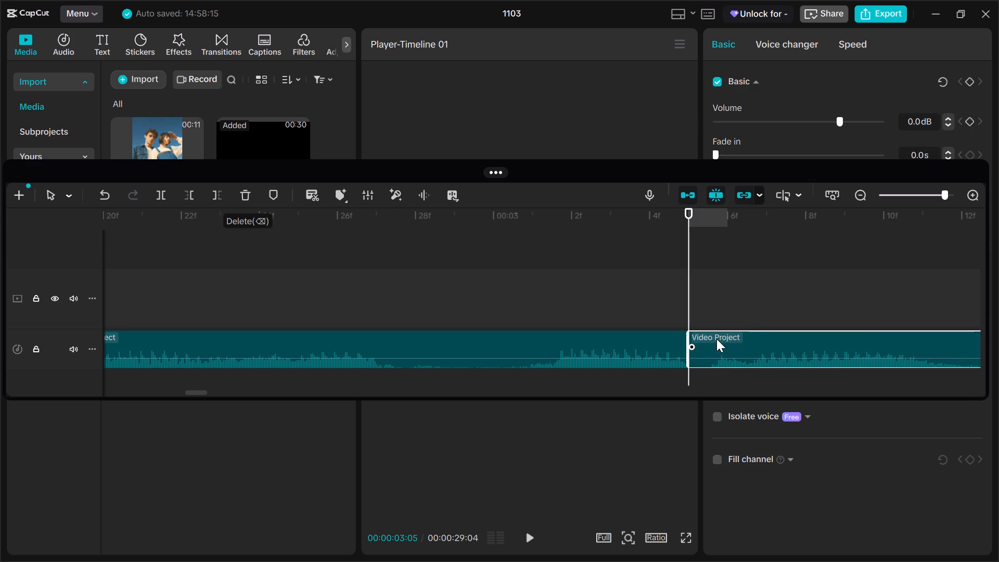
Split the audio clip that starts at 00:00:03:05 at 00:00:03:17 and 00:00:03:19 to isolate the silent fragment.
left_click_drag(687, 289, 696, 320)
left_click_drag(696, 320, 705, 314)
scroll(833, 357, "left", 1)
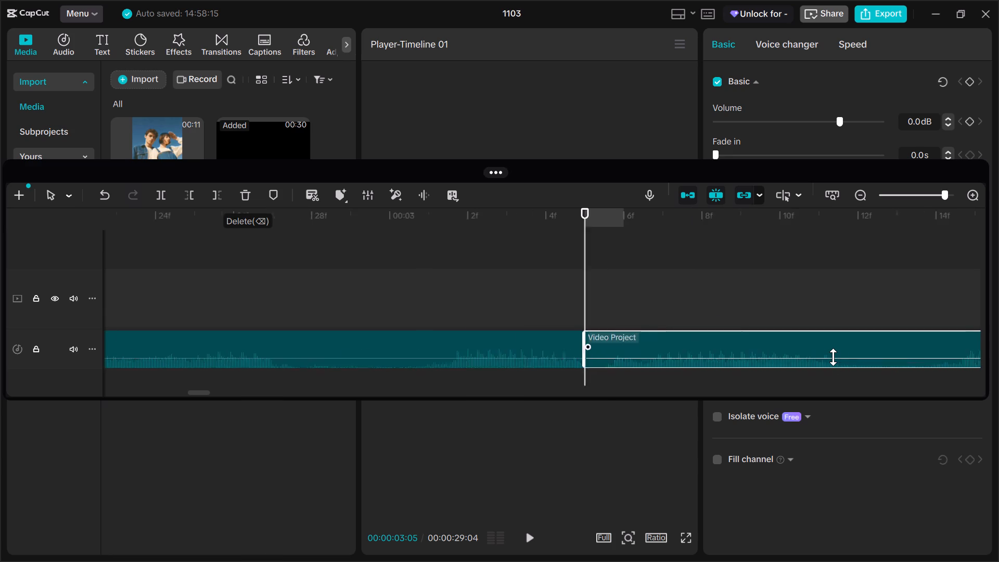
scroll(833, 357, "left", 4)
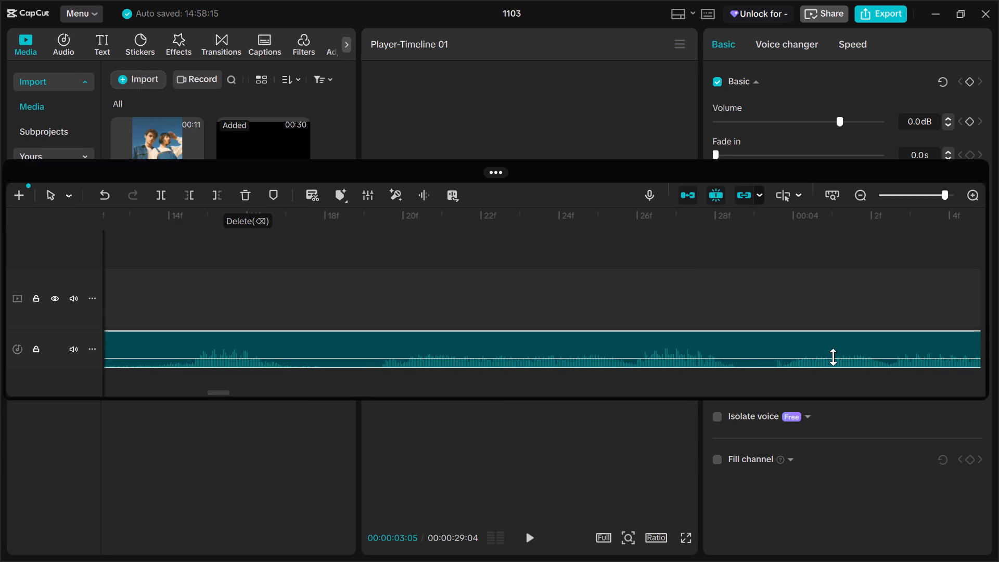
scroll(636, 360, "right", 1)
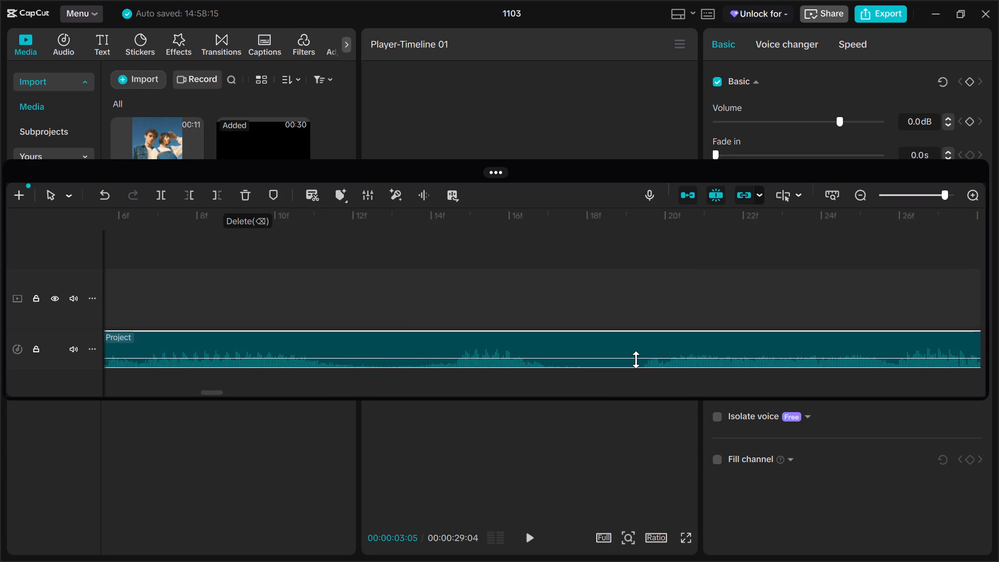
scroll(636, 360, "right", 1)
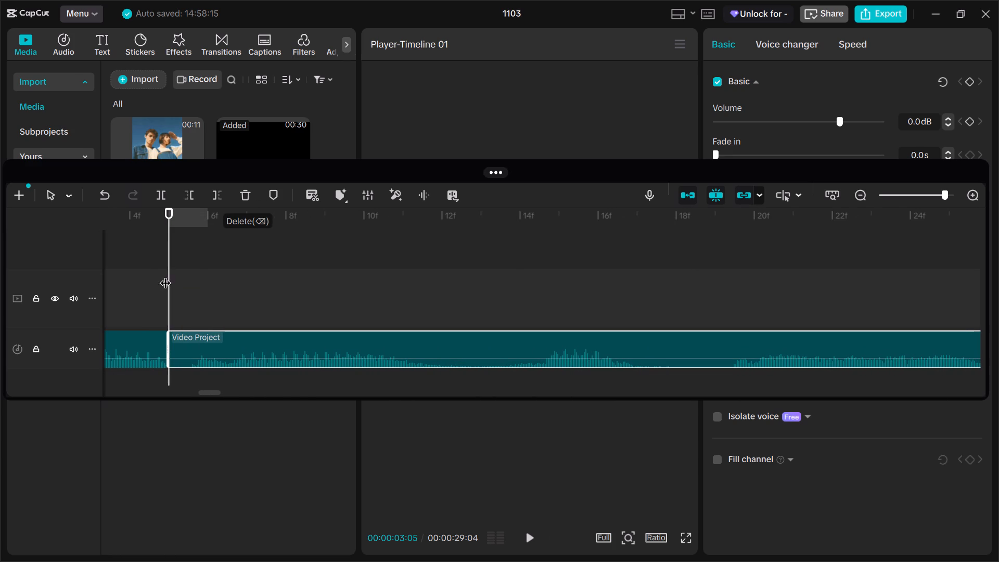
left_click_drag(170, 273, 639, 348)
left_click(639, 348)
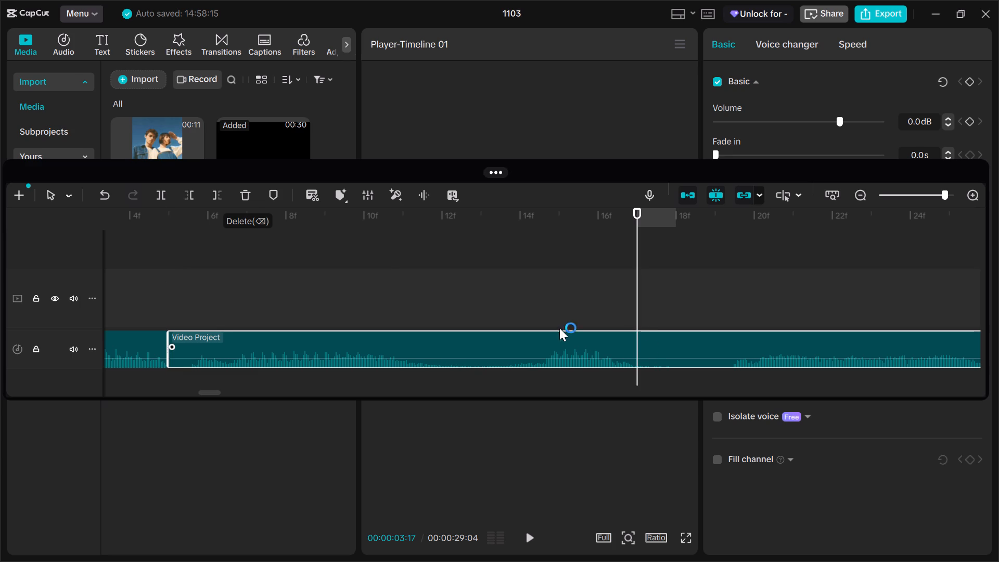
left_click(165, 195)
left_click_drag(636, 241, 700, 262)
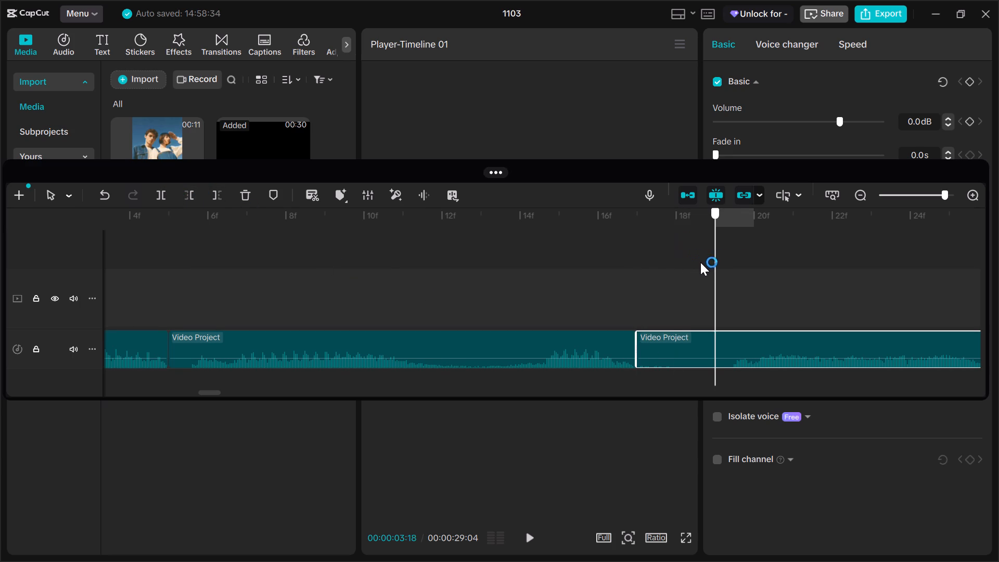
left_click_drag(700, 262, 746, 275)
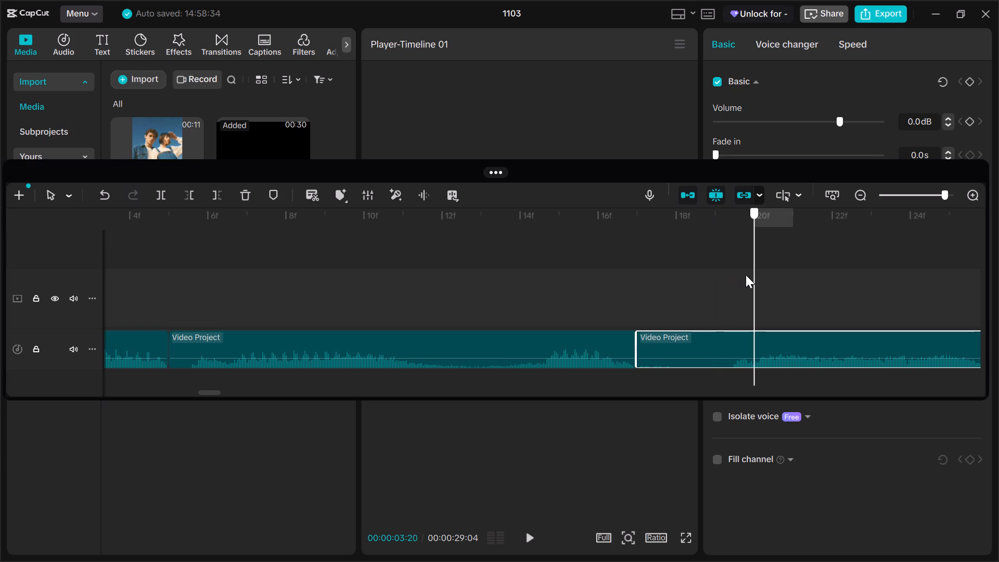
left_click_drag(746, 275, 731, 278)
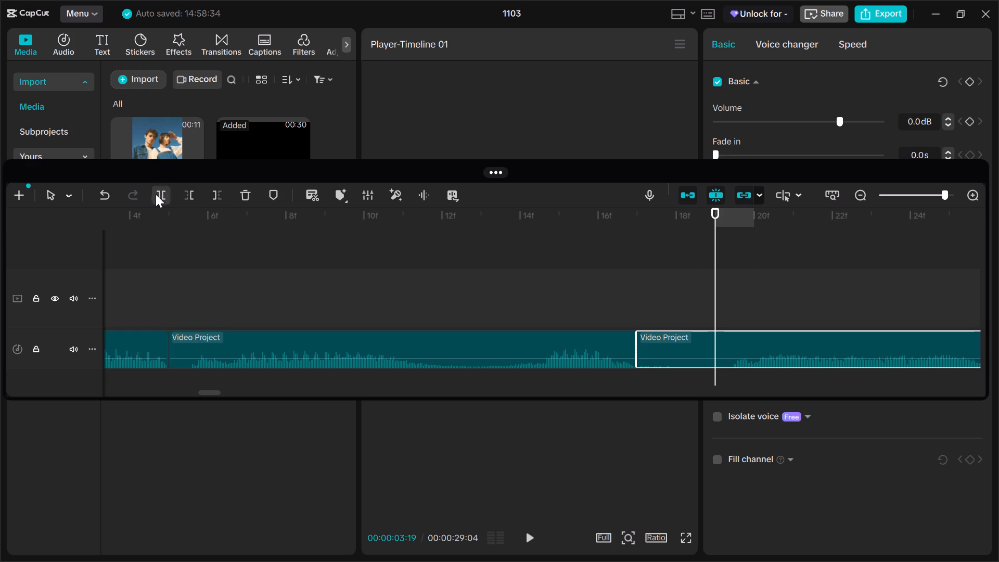
left_click(164, 197)
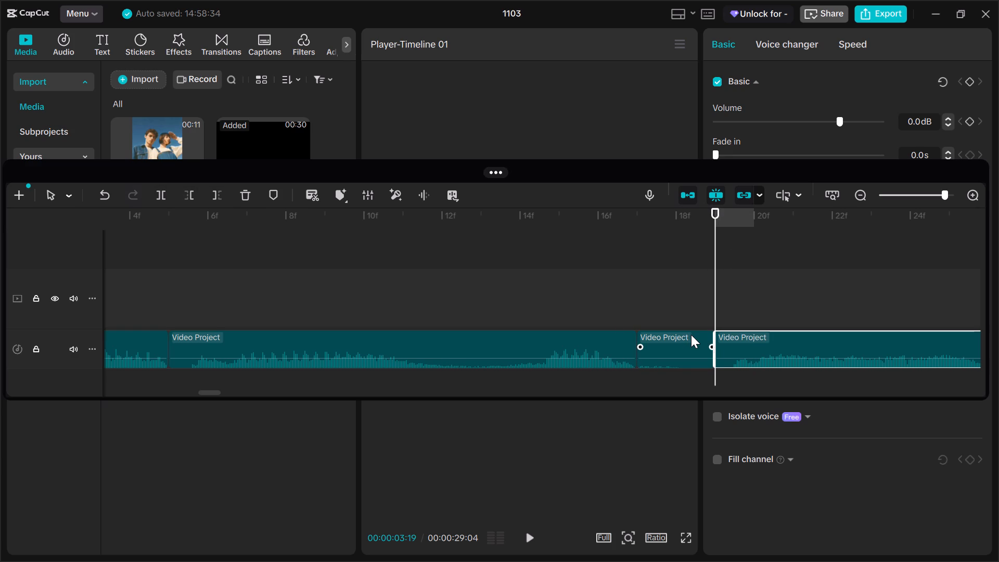
Delete the silent audio fragment between 00:00:03:17 and 00:00:03:19.
left_click(691, 335)
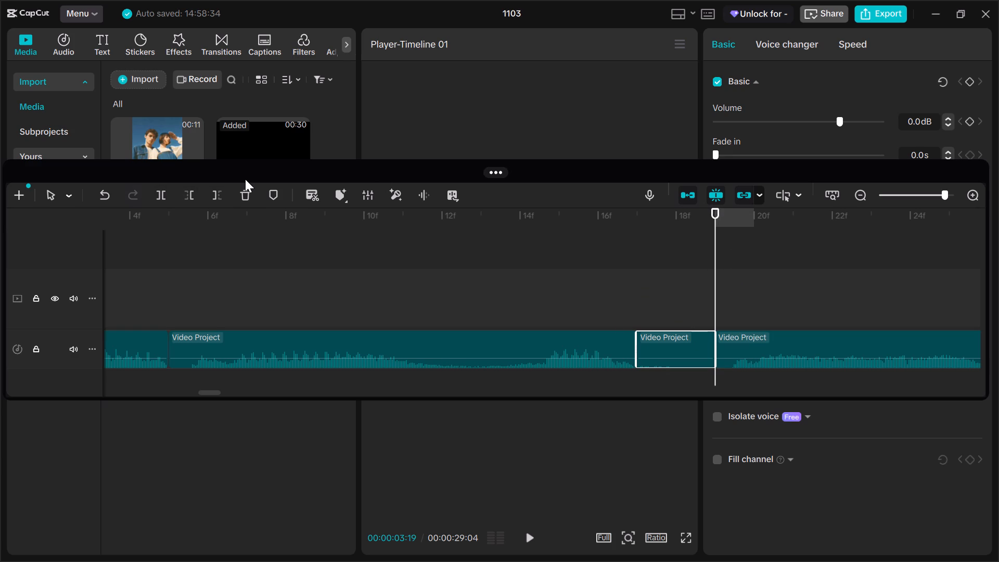
left_click(247, 194)
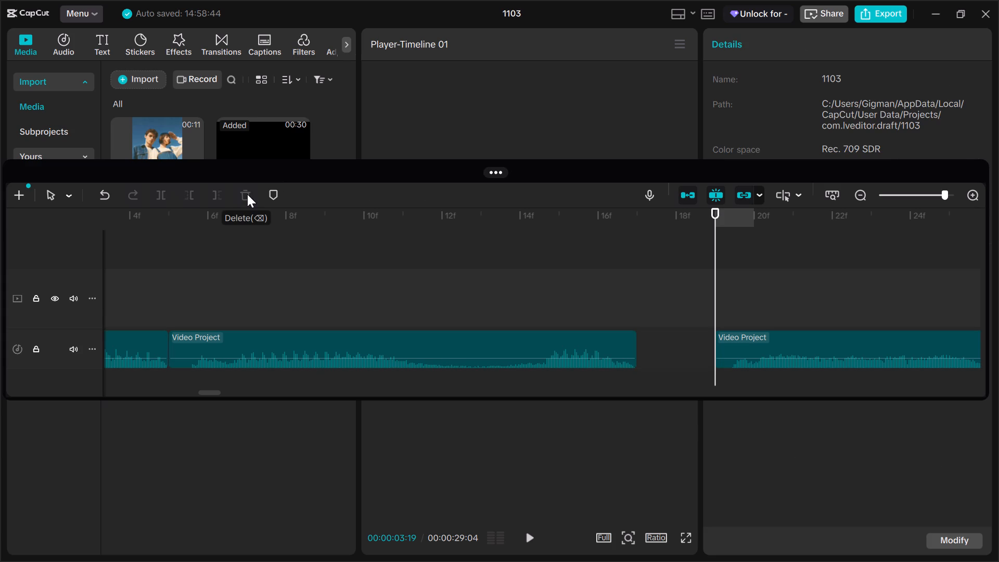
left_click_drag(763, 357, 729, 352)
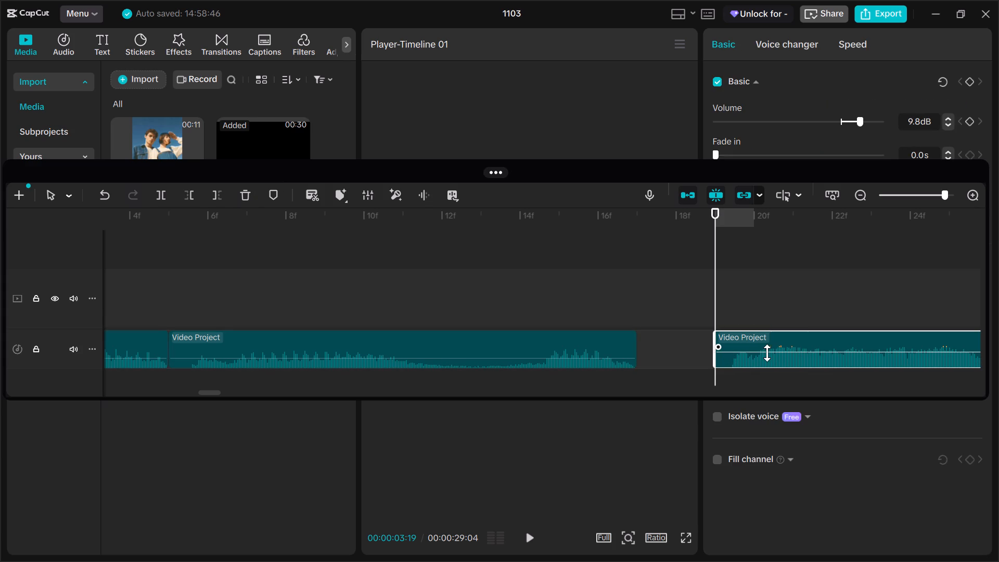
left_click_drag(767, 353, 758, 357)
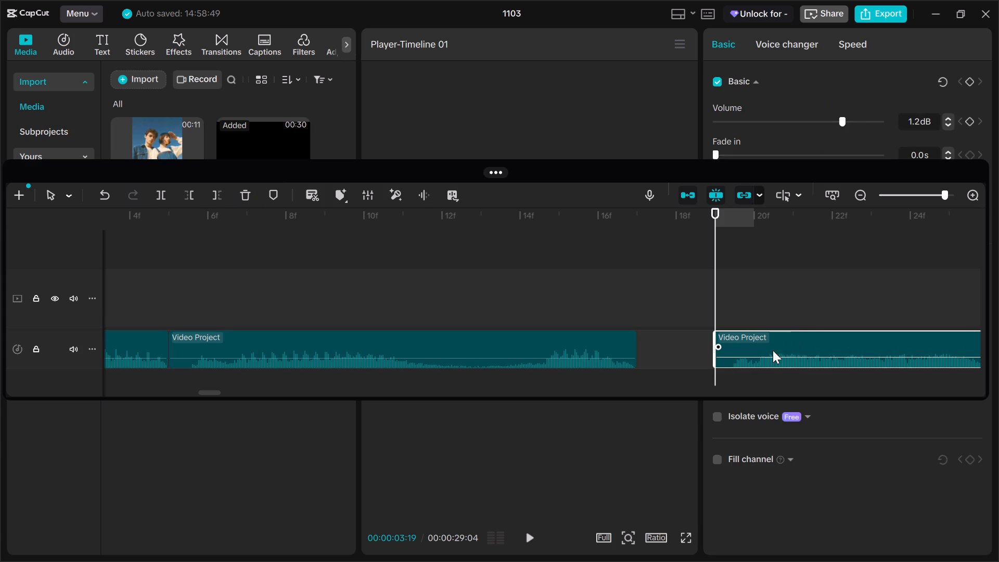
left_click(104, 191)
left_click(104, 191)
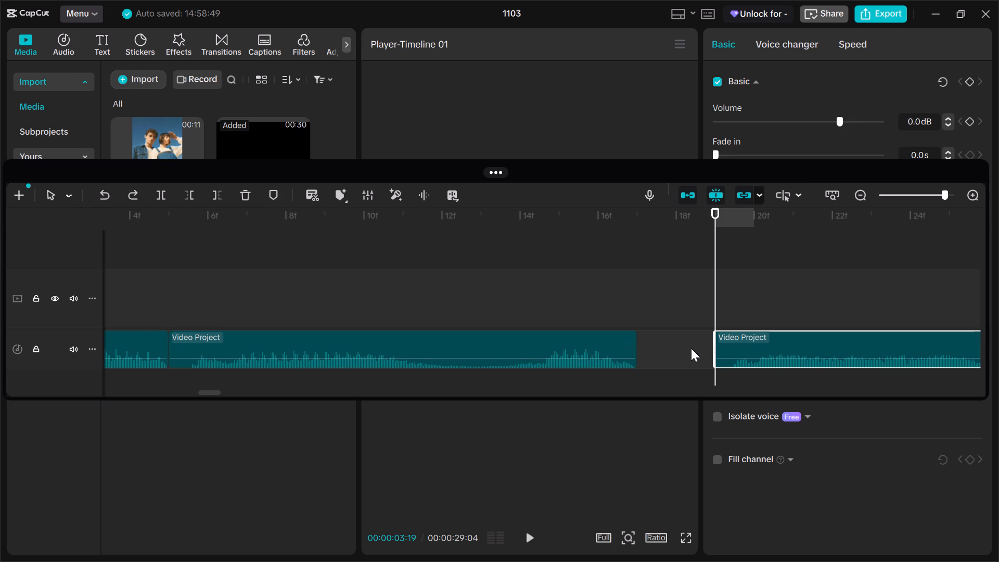
Move the audio clip after the gap back to 00:00:03:17 so it adjoins the preceding clip.
left_click_drag(774, 339, 703, 336)
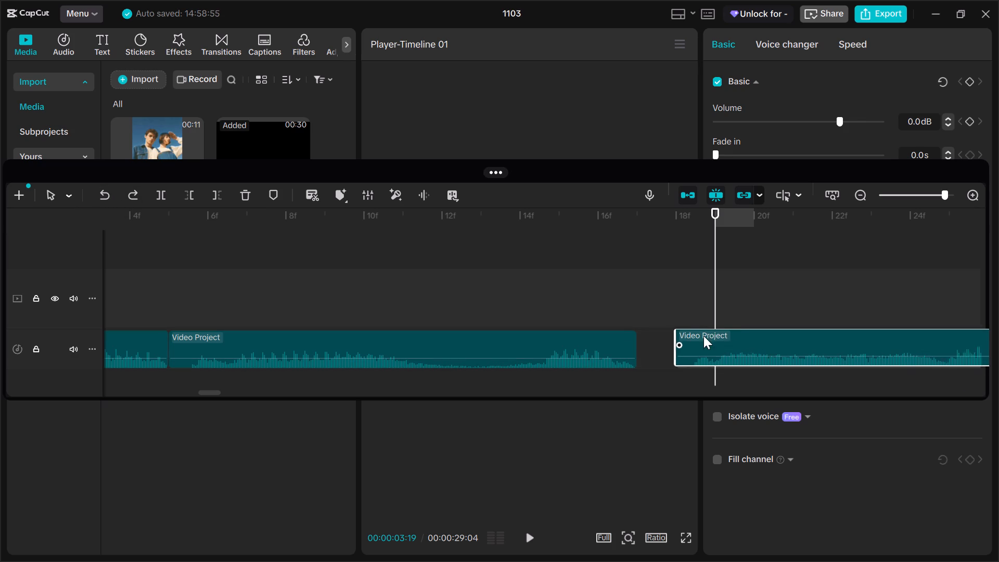
left_click_drag(703, 336, 697, 342)
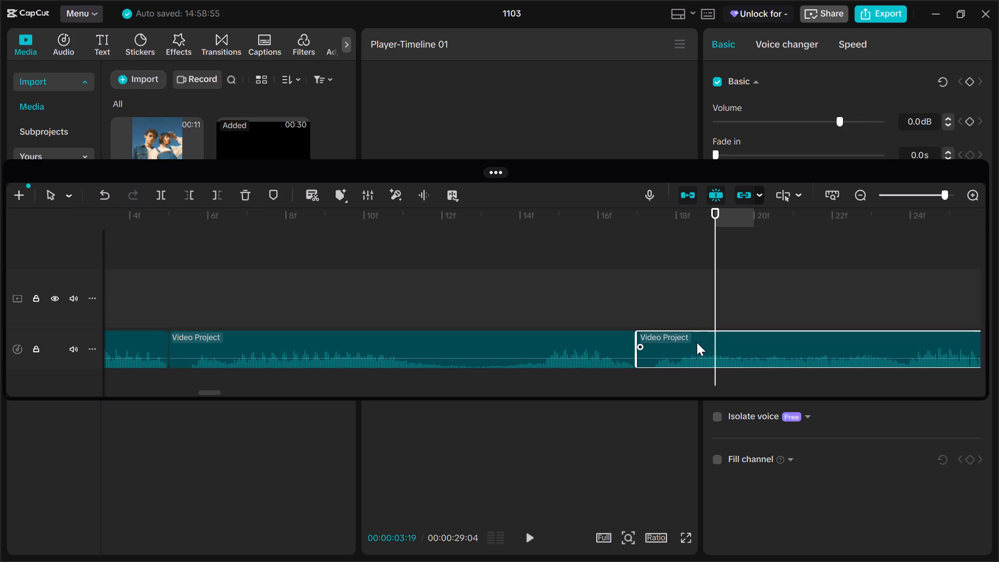
Split the audio clip that starts at 00:00:03:17 at 00:00:04:26 and 00:00:05:06 to isolate the long silent fragment.
scroll(784, 356, "left", 3)
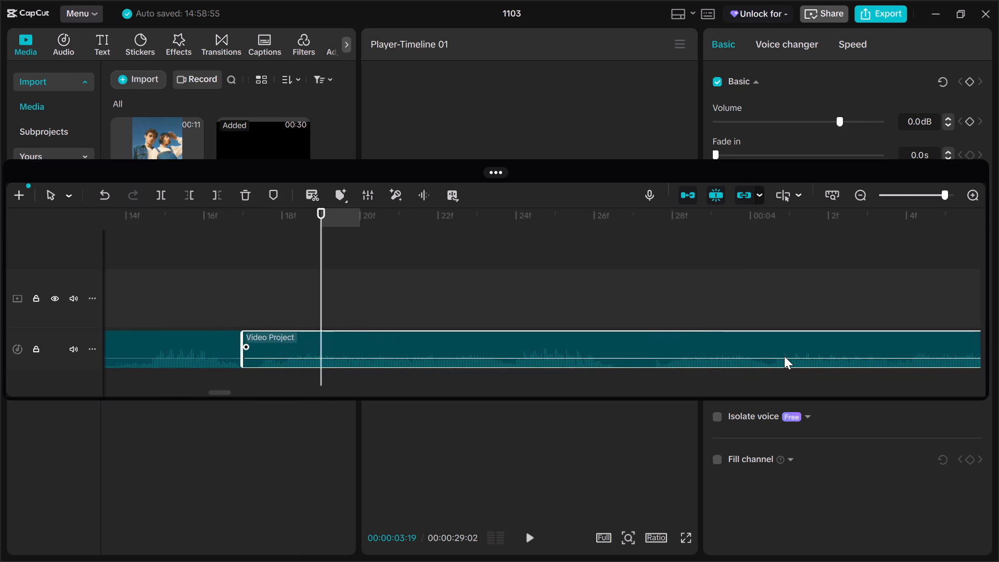
scroll(784, 356, "left", 1)
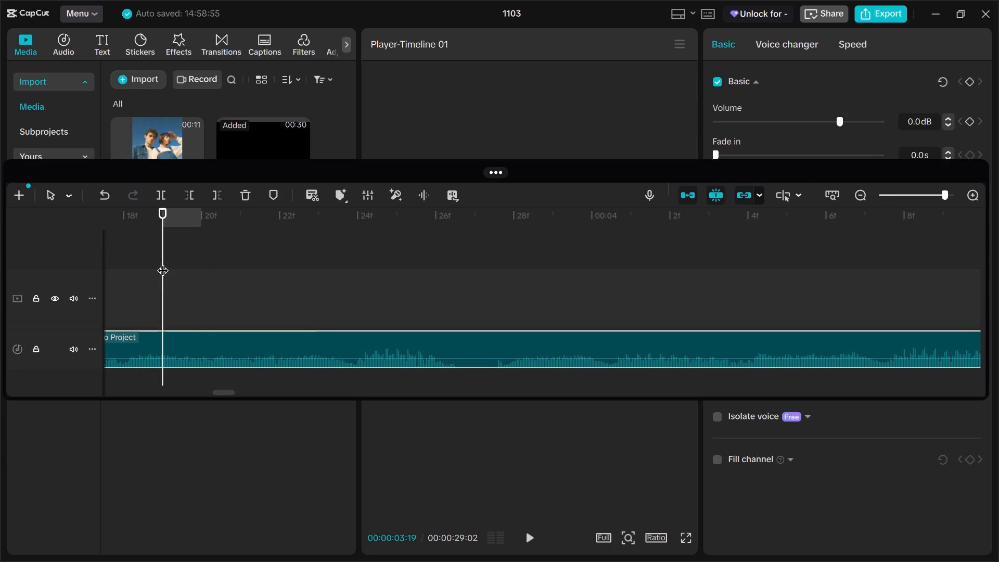
left_click_drag(161, 260, 454, 298)
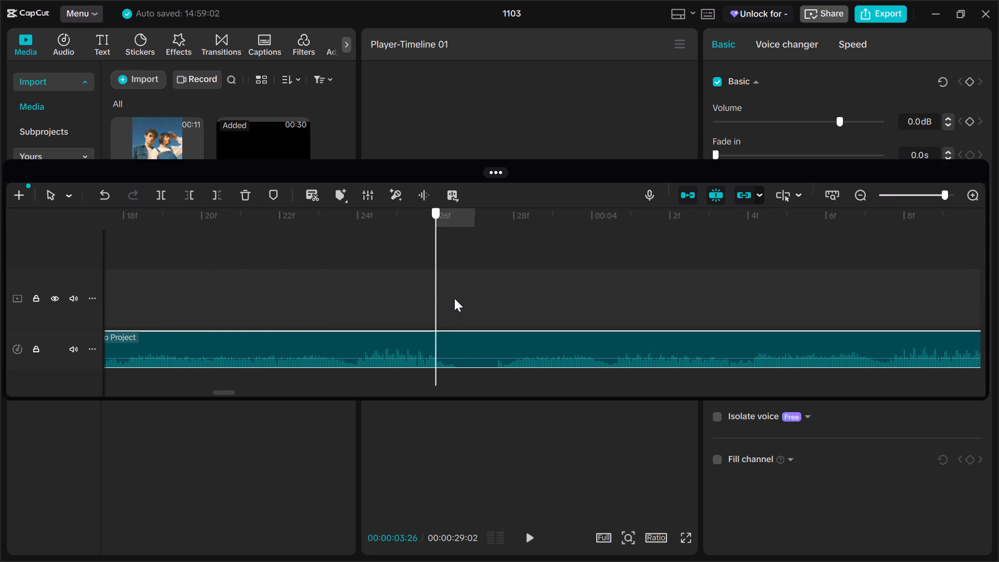
left_click_drag(454, 298, 626, 329)
scroll(626, 329, "left", 8)
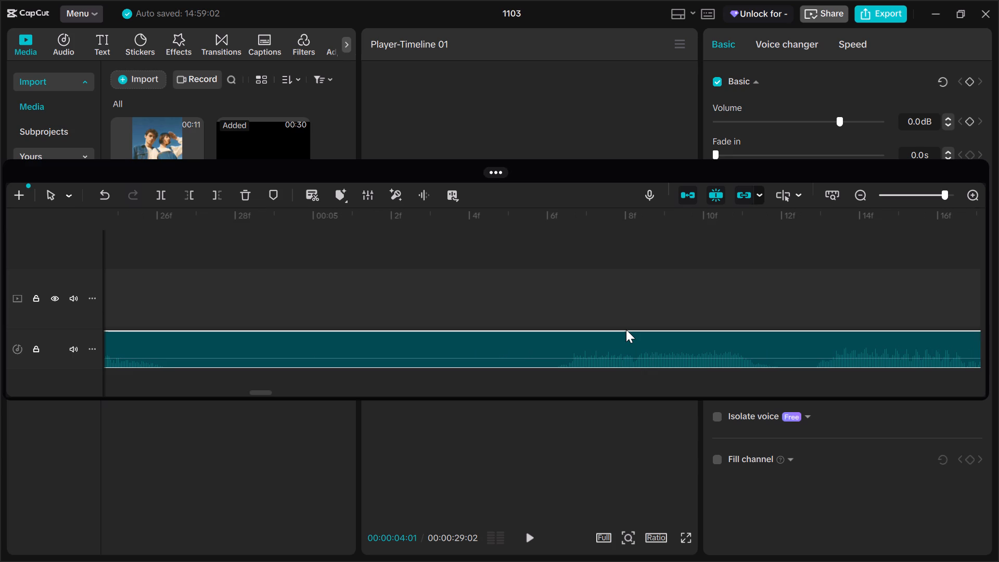
left_click_drag(626, 329, 631, 329)
scroll(626, 329, "right", 1)
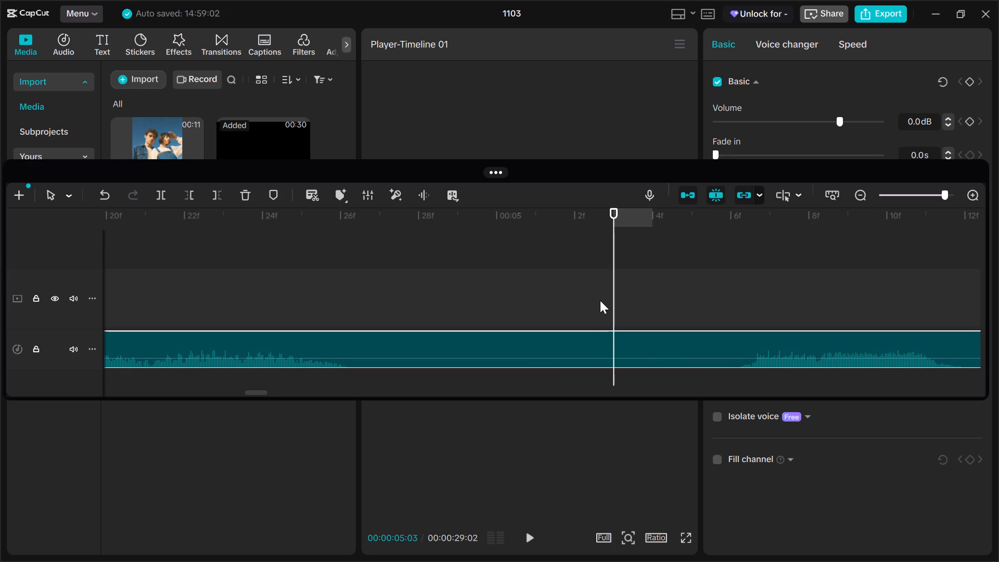
left_click_drag(611, 291, 351, 322)
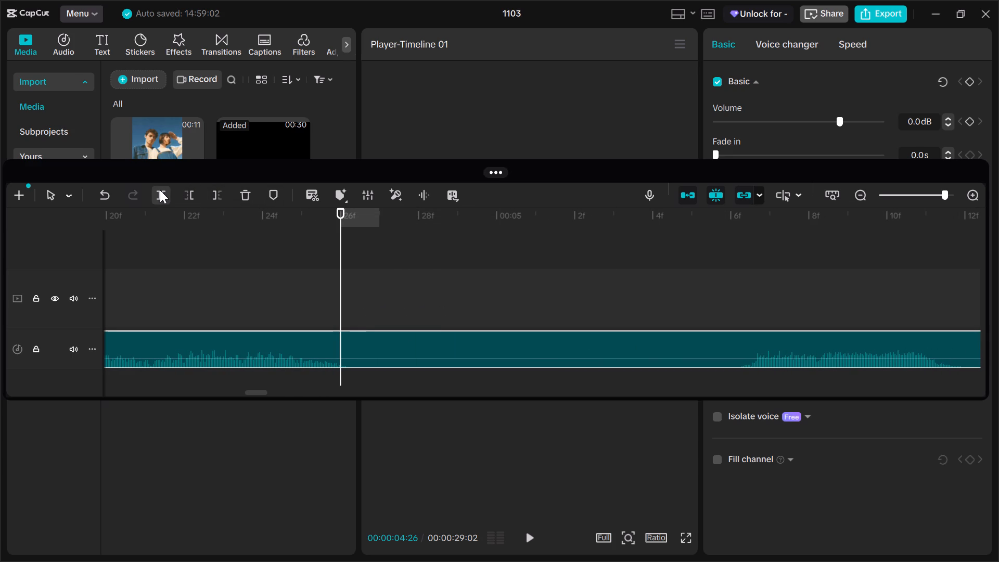
left_click(160, 190)
left_click_drag(340, 240, 731, 312)
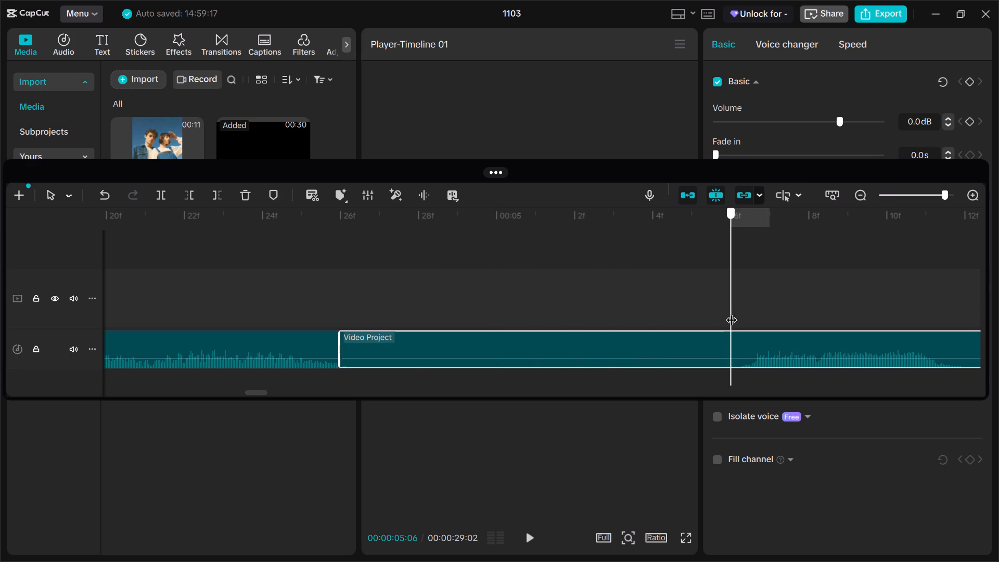
left_click_drag(731, 312, 756, 338)
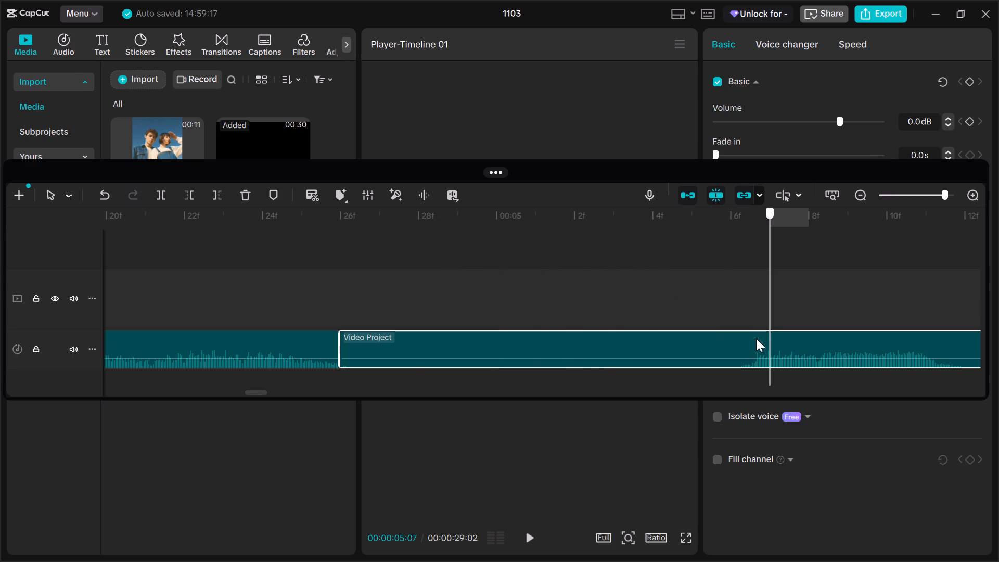
left_click_drag(756, 338, 739, 340)
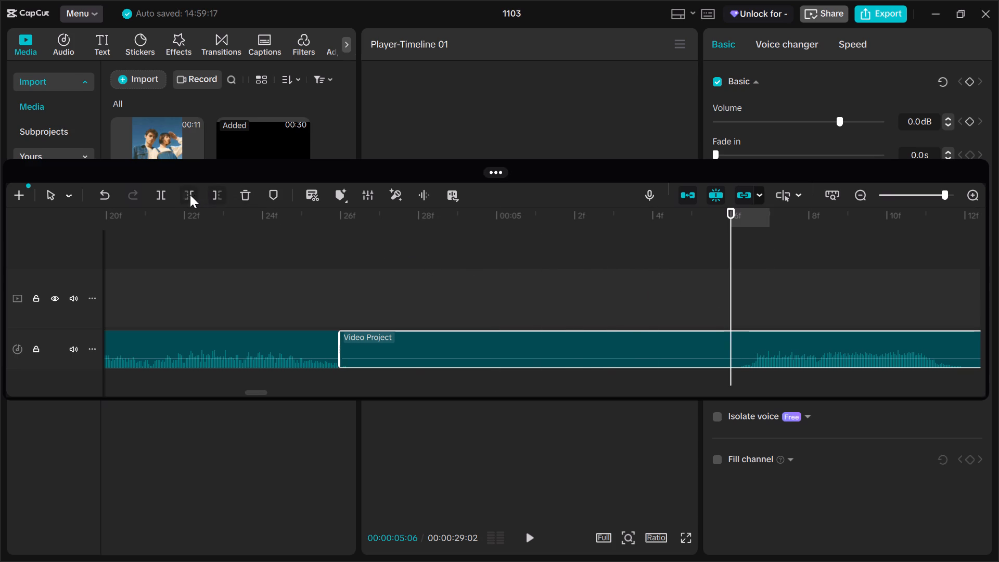
left_click(163, 195)
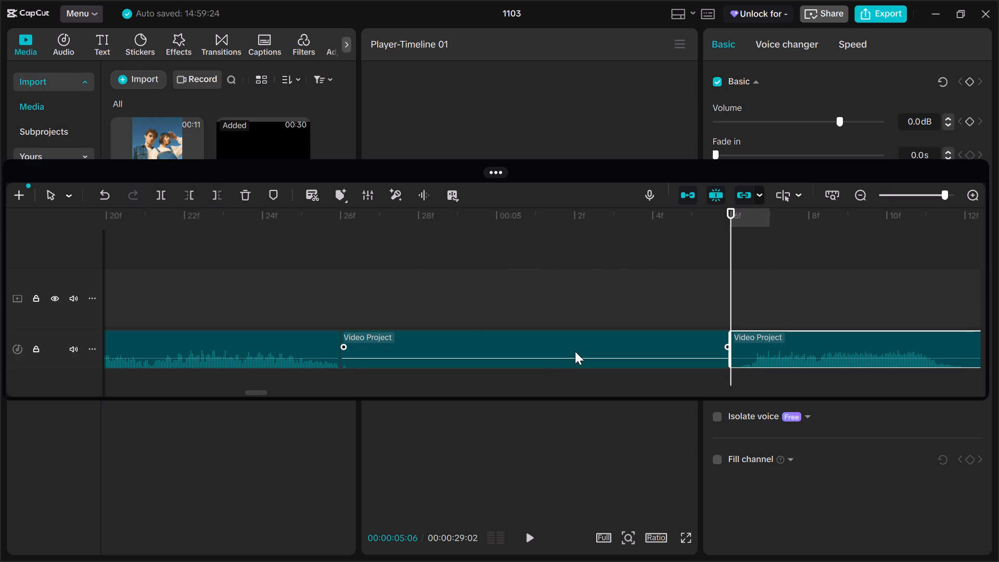
Delete the silent fragment between 00:00:04:26 and 00:00:05:06 and move the following audio clip back to close the gap.
left_click(575, 351)
left_click(241, 191)
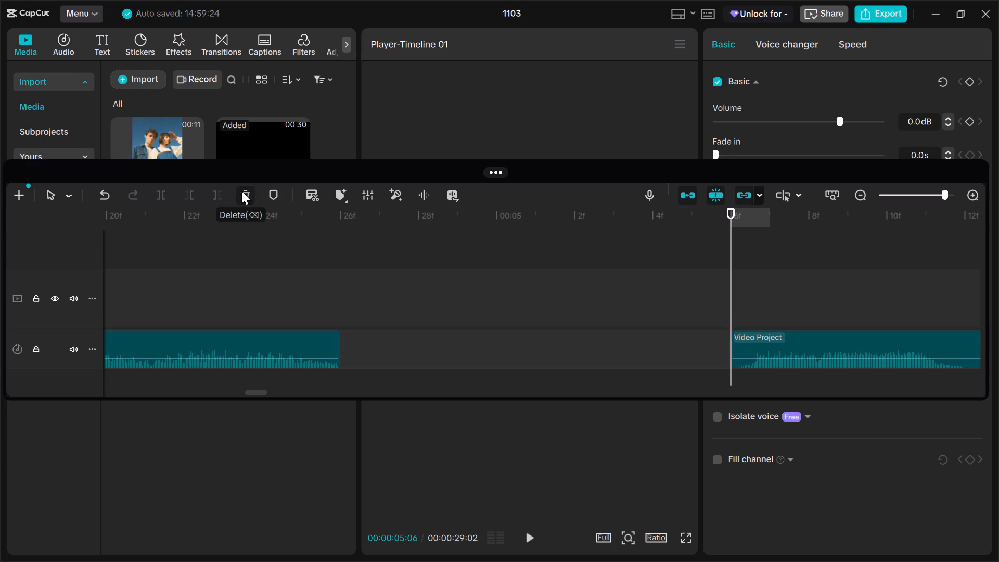
left_click_drag(767, 351, 407, 354)
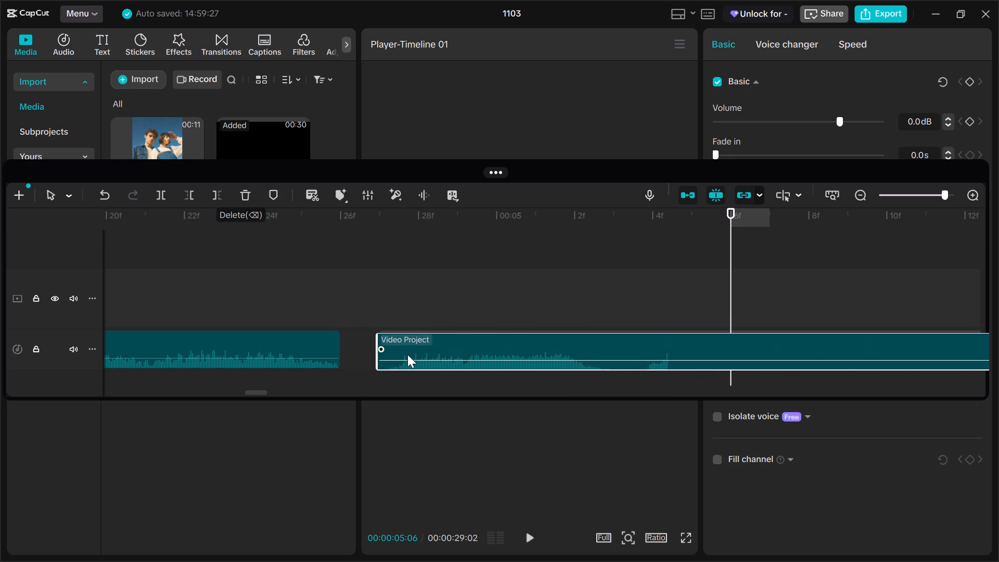
left_click_drag(407, 354, 376, 353)
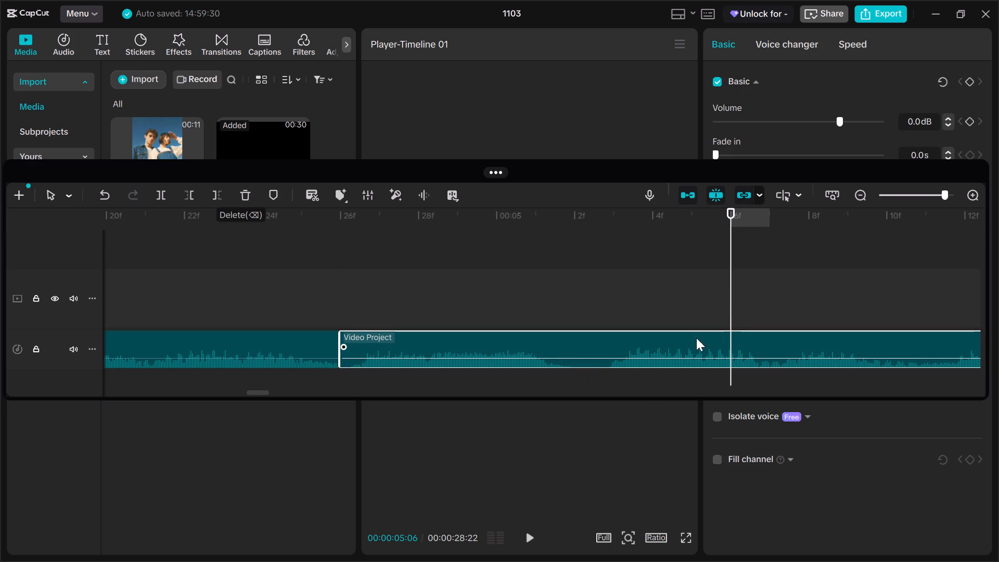
Split the audio clip that starts at 00:00:04:26 at 00:00:05:03 and 00:00:05:02 to isolate the silent fragment.
left_click_drag(731, 282, 584, 305)
left_click_drag(573, 304, 596, 306)
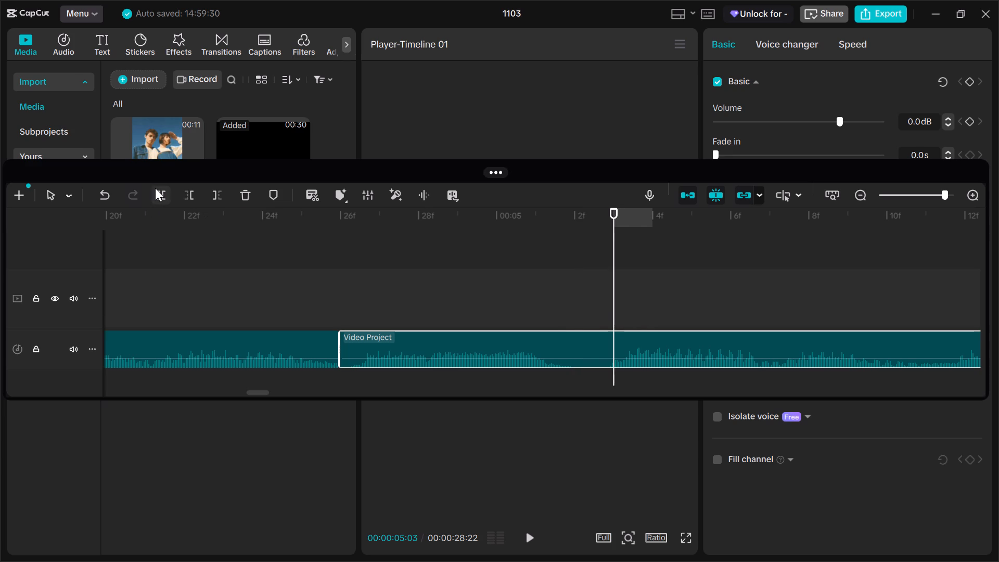
left_click(155, 188)
left_click(602, 347)
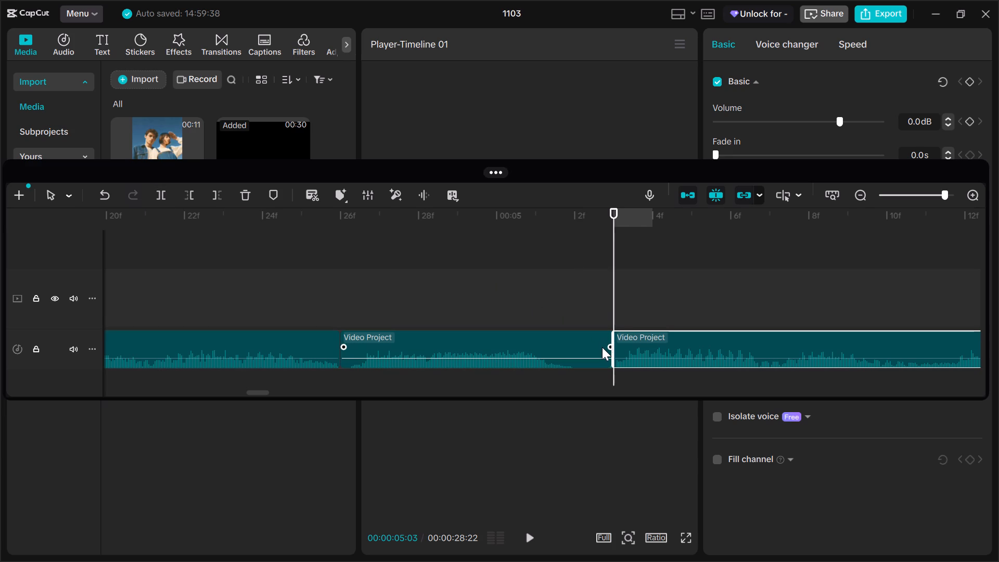
left_click_drag(613, 291, 577, 298)
left_click(161, 195)
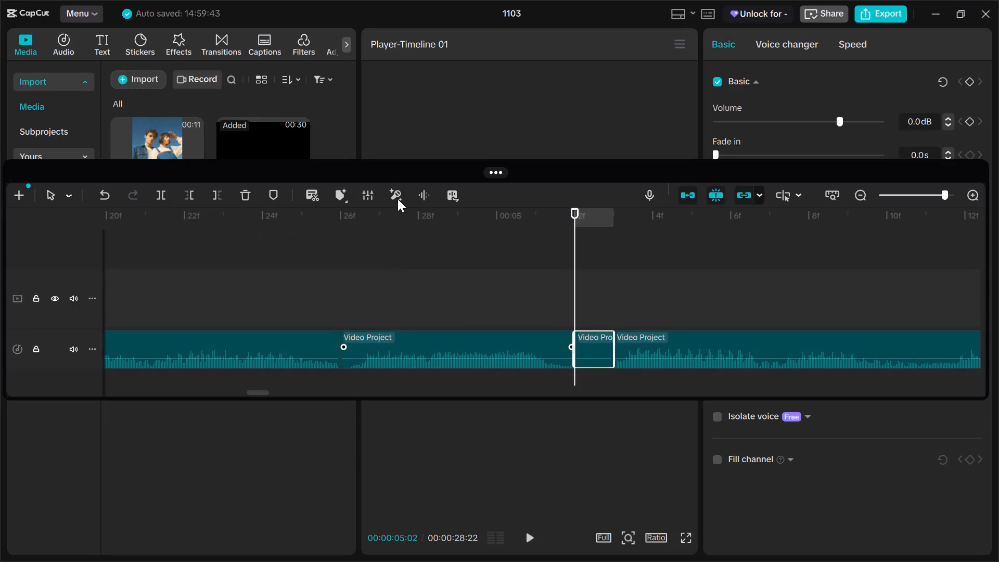
Delete the silent fragment that starts at 00:00:05:02 and move the following audio clip back to close the gap.
left_click(248, 193)
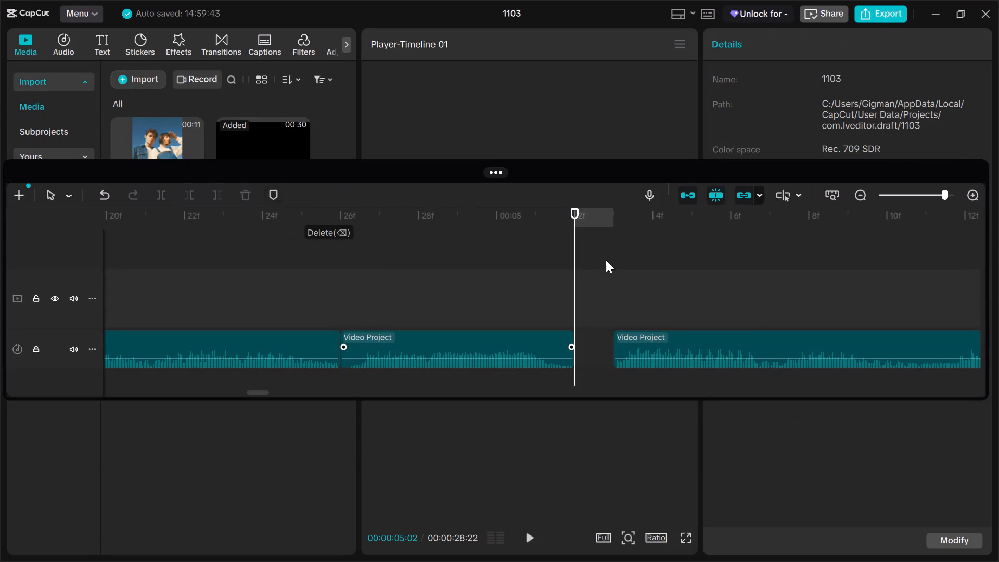
left_click_drag(749, 341, 712, 344)
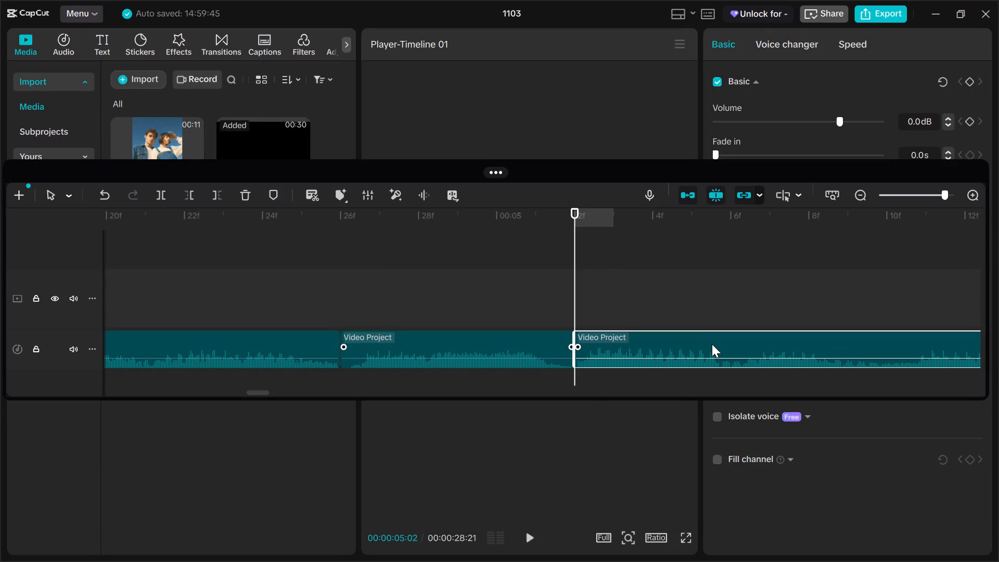
Split the audio clip that starts at 00:00:05:02 at 00:00:05:18 and 00:00:05:21 to isolate the silent fragment.
scroll(745, 359, "left", 2)
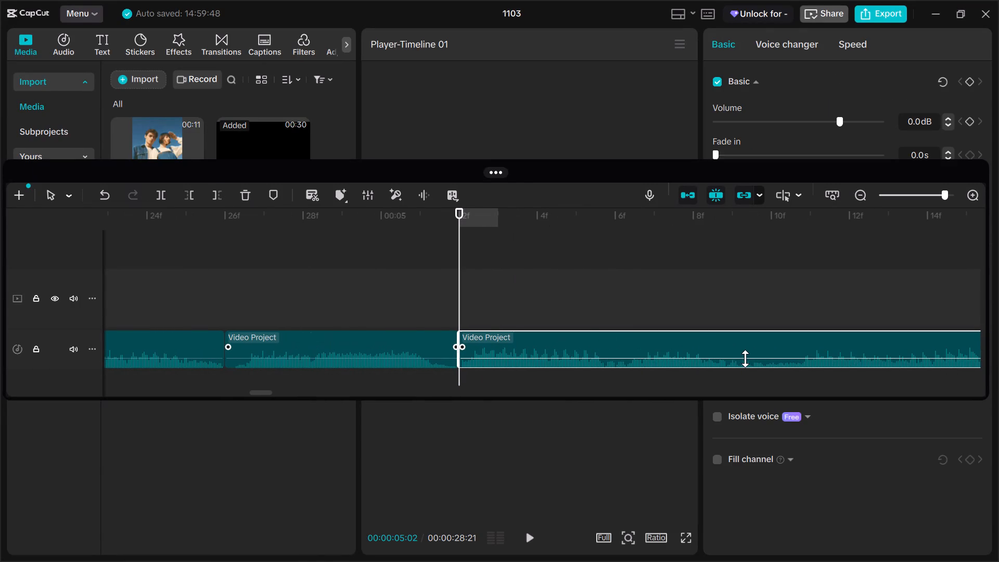
left_click_drag(347, 256, 405, 264)
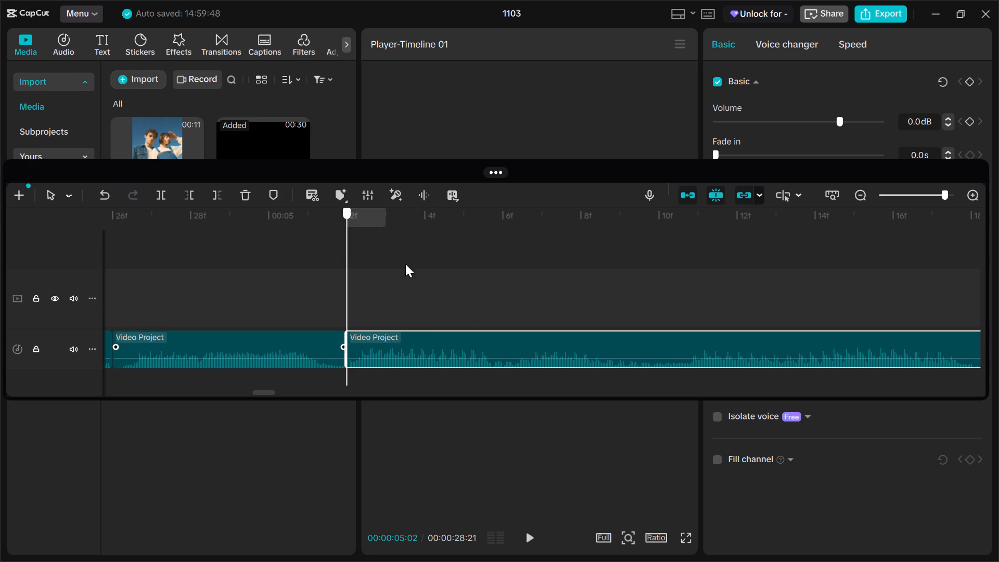
left_click_drag(405, 264, 670, 306)
scroll(670, 306, "left", 2)
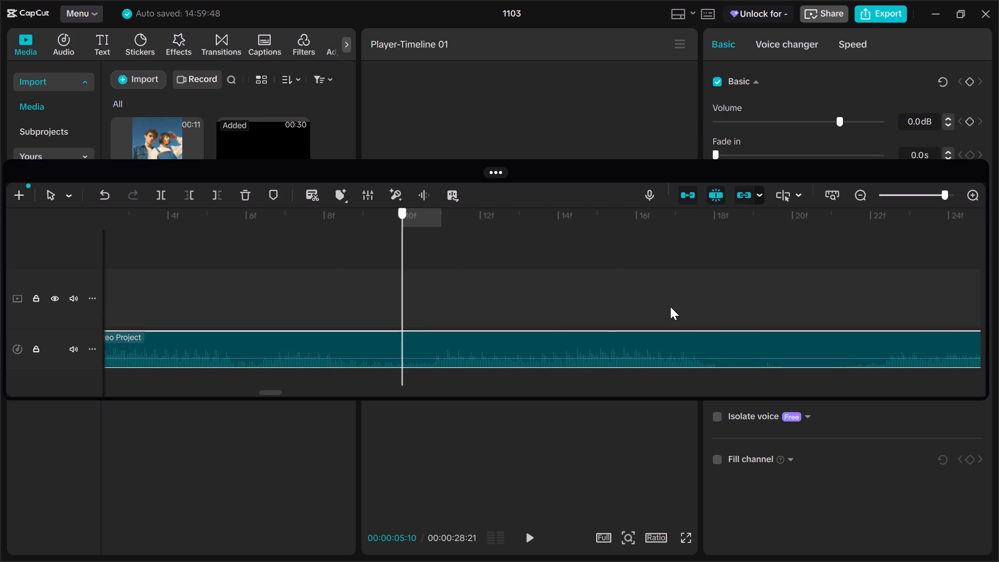
left_click_drag(670, 306, 725, 335)
left_click(163, 197)
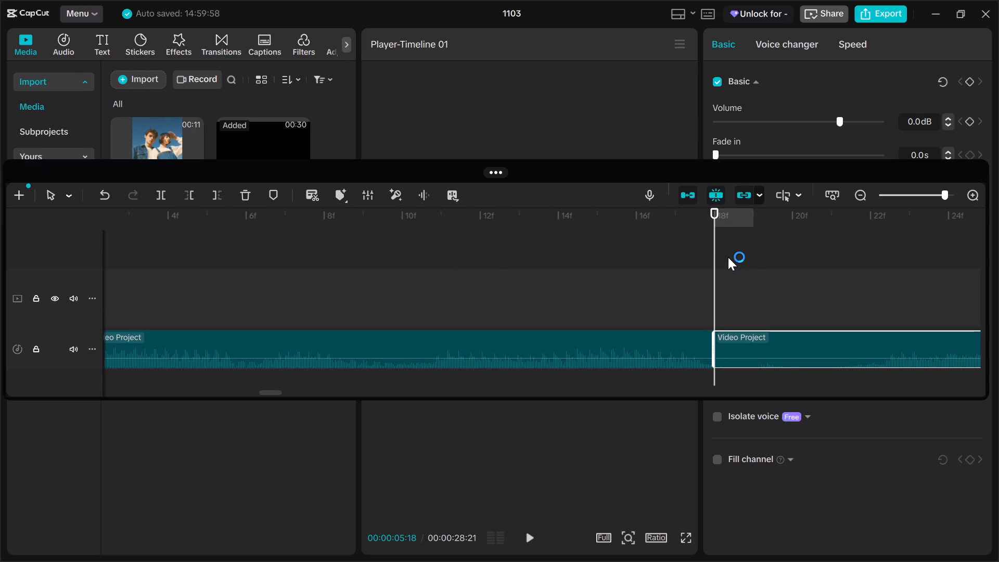
left_click_drag(711, 256, 821, 300)
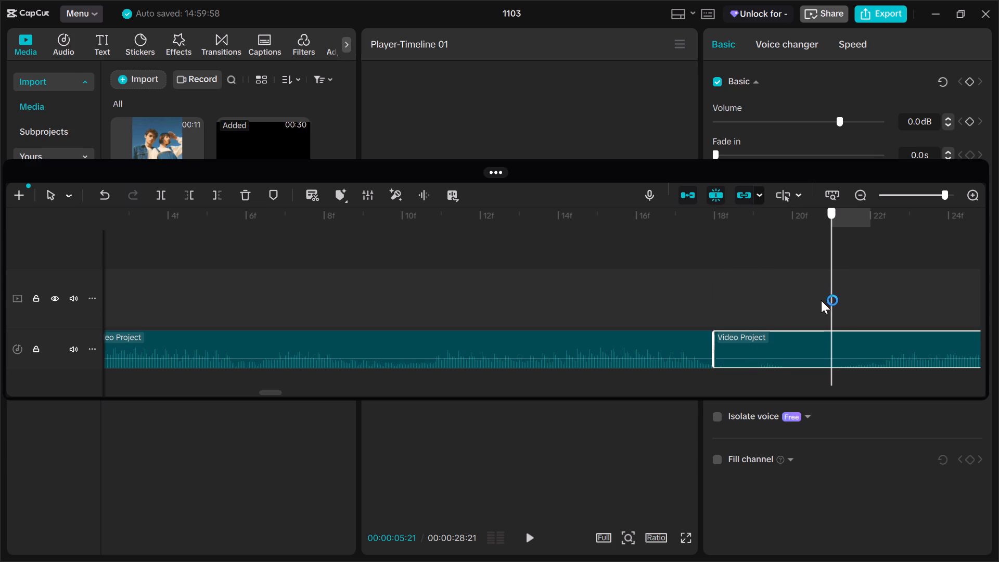
left_click_drag(821, 300, 844, 305)
left_click_drag(844, 305, 851, 320)
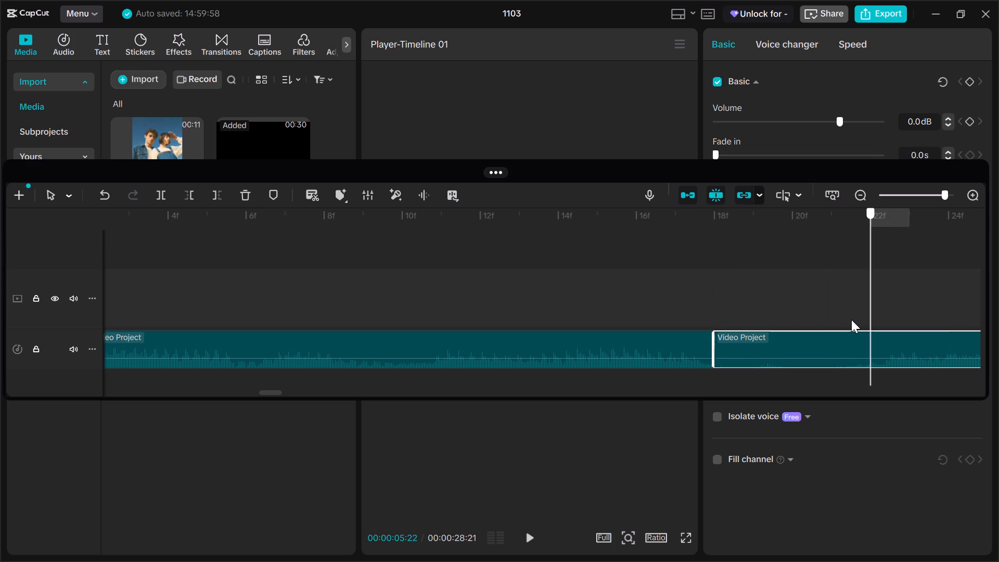
left_click_drag(851, 320, 844, 320)
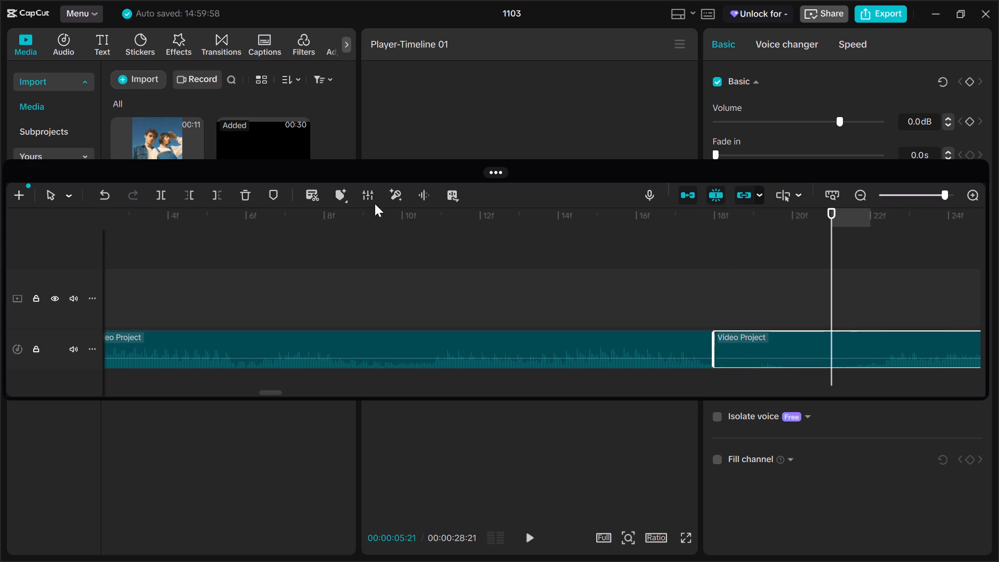
left_click(160, 190)
Delete the silent audio fragment between 00:00:05:18 and 00:00:05:21.
left_click(796, 349)
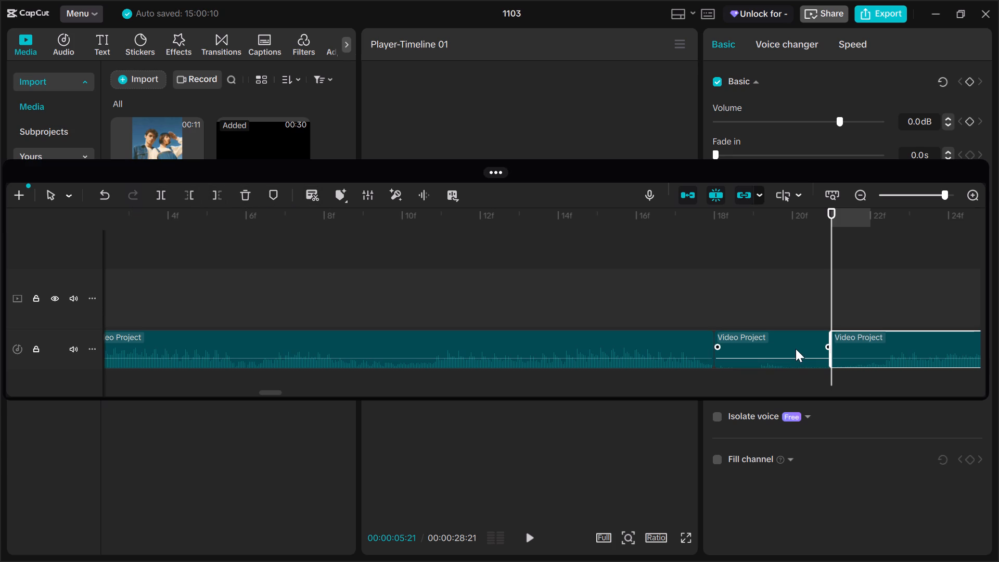
left_click(250, 194)
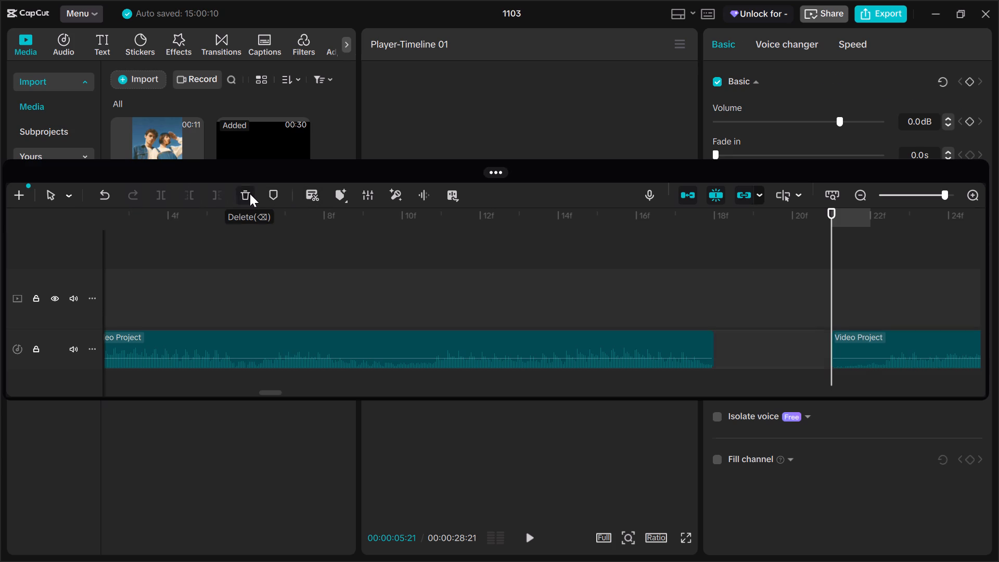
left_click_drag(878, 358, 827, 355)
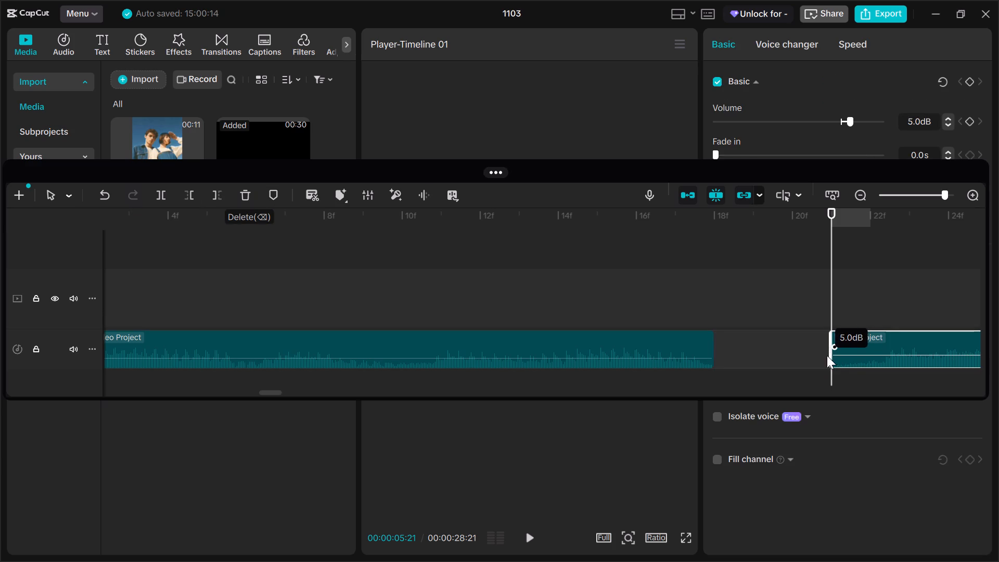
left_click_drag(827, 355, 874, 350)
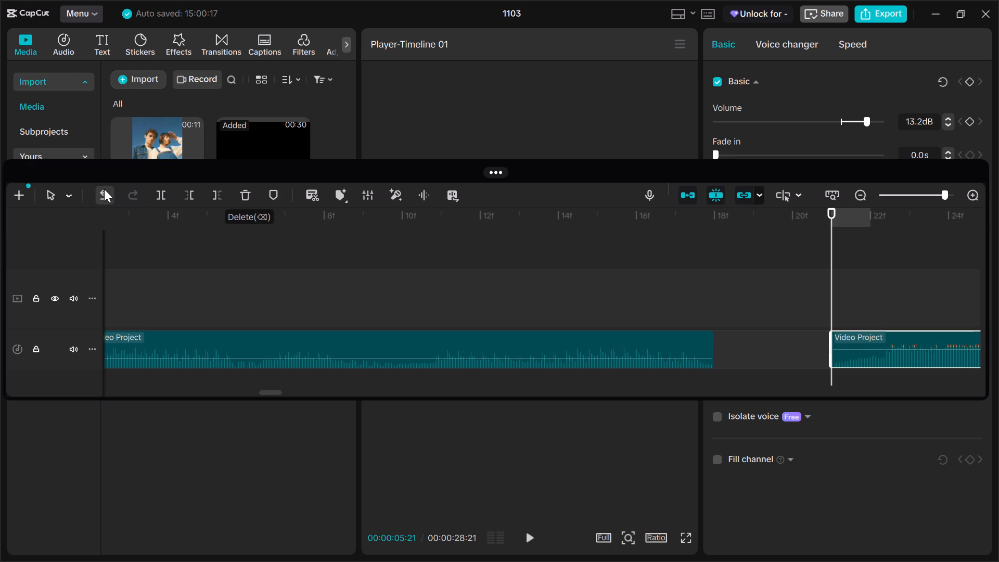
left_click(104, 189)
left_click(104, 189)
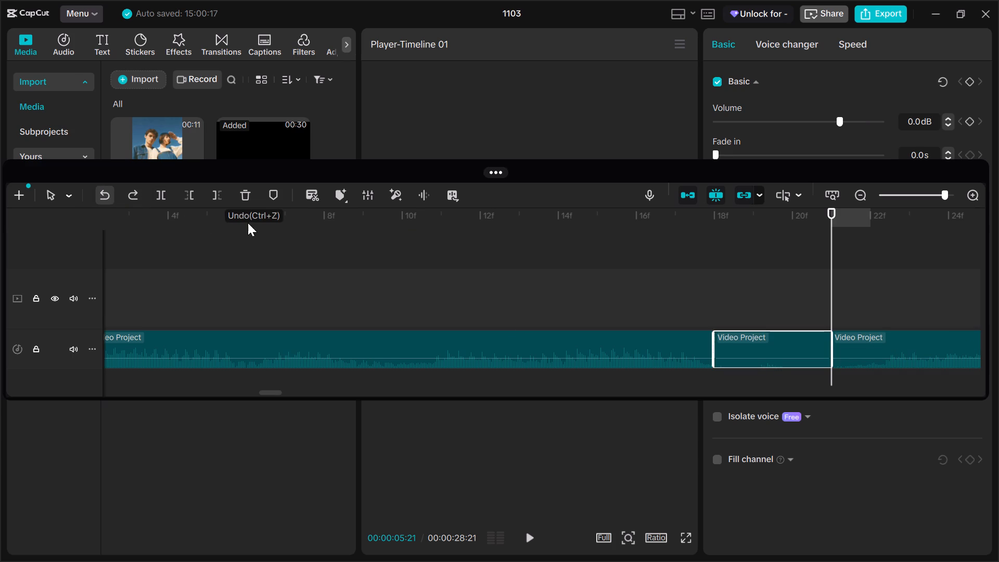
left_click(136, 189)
Move the audio clip after the gap back to 00:00:05:18 so it adjoins the preceding clip.
left_click(934, 341)
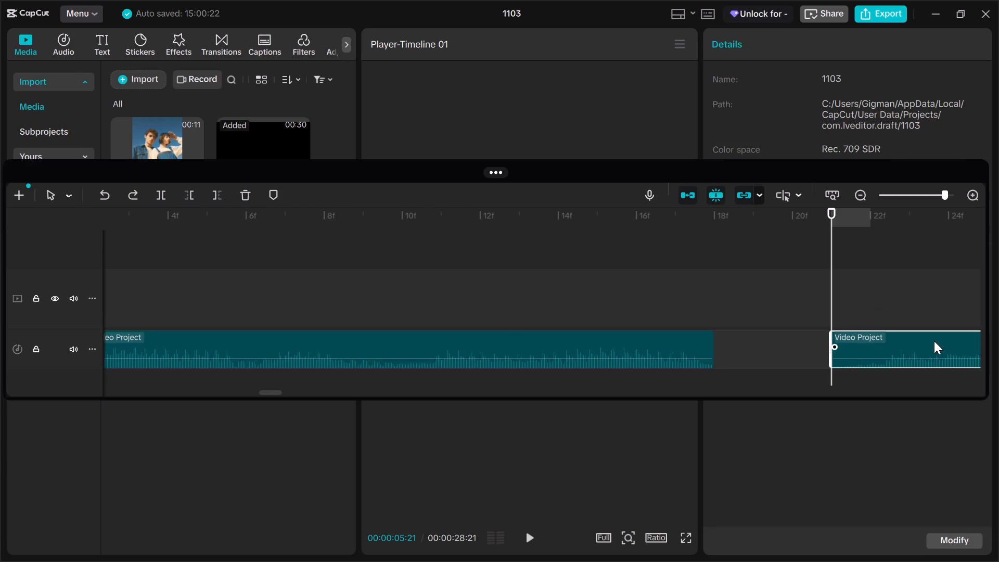
left_click_drag(934, 341, 816, 341)
Split the audio clip that starts at 00:00:05:18 at 00:00:06:04 and 00:00:06:19 to isolate the long silent fragment.
scroll(816, 341, "left", 4)
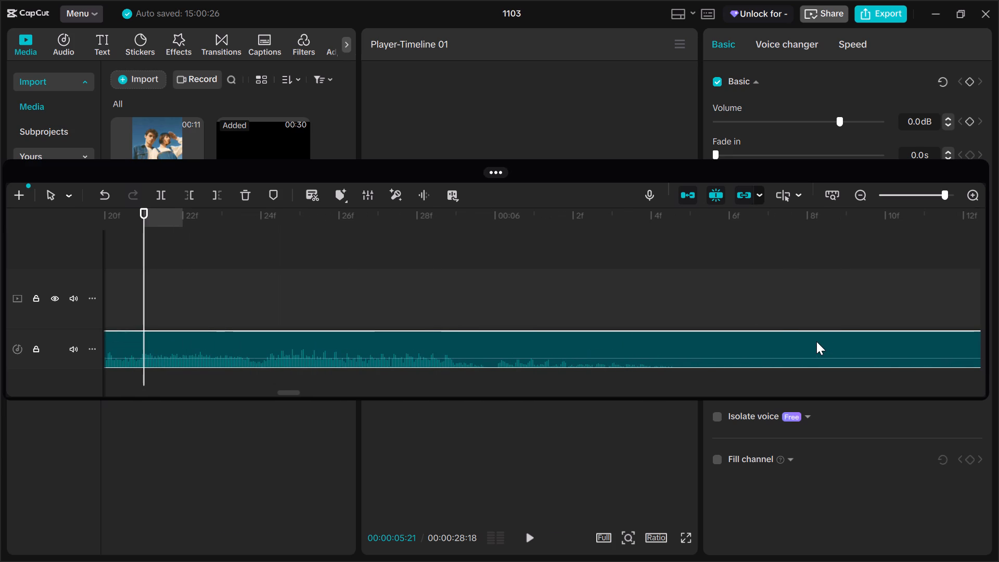
left_click_drag(143, 254, 675, 288)
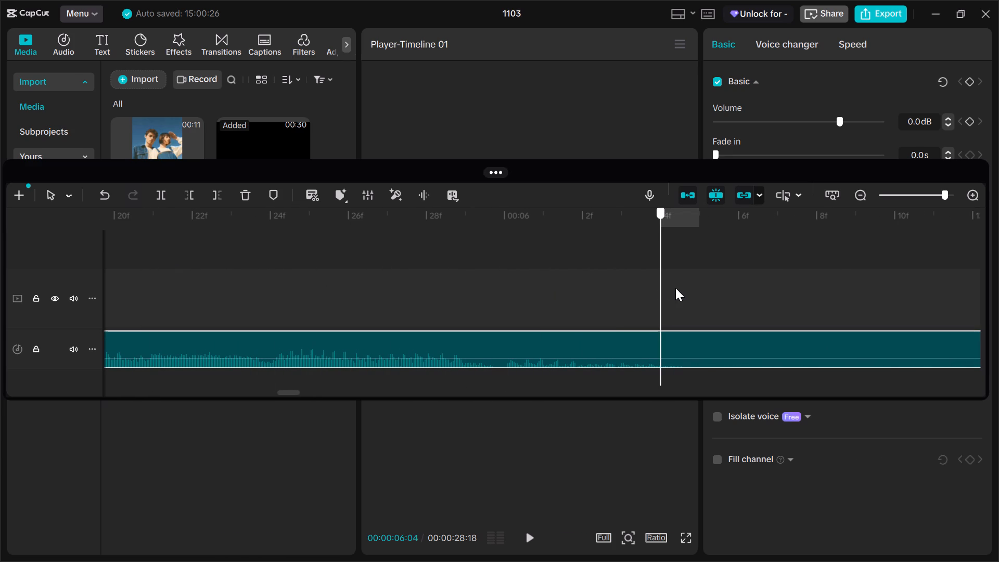
left_click_drag(675, 288, 686, 304)
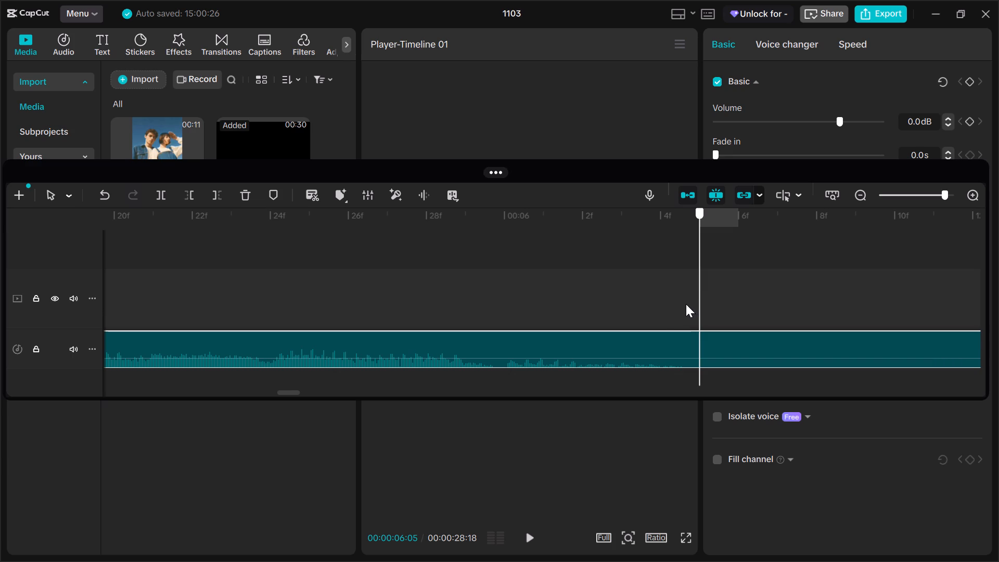
left_click_drag(686, 304, 673, 309)
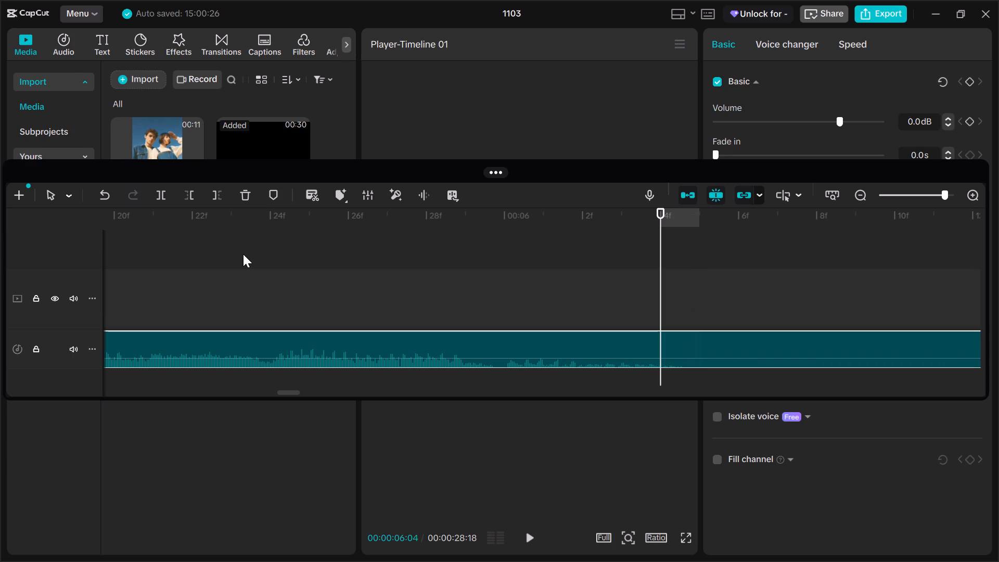
left_click(167, 192)
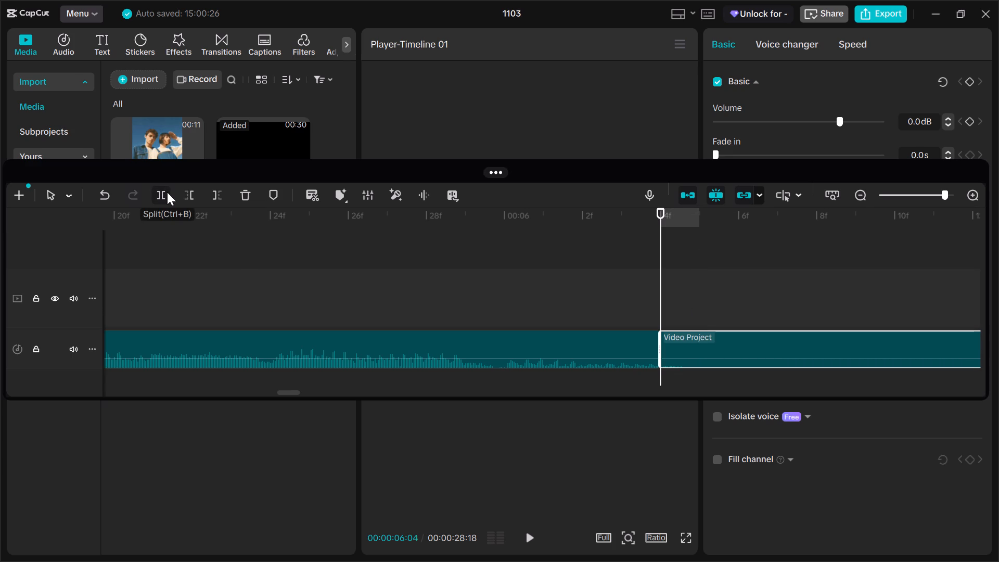
left_click_drag(656, 238, 913, 311)
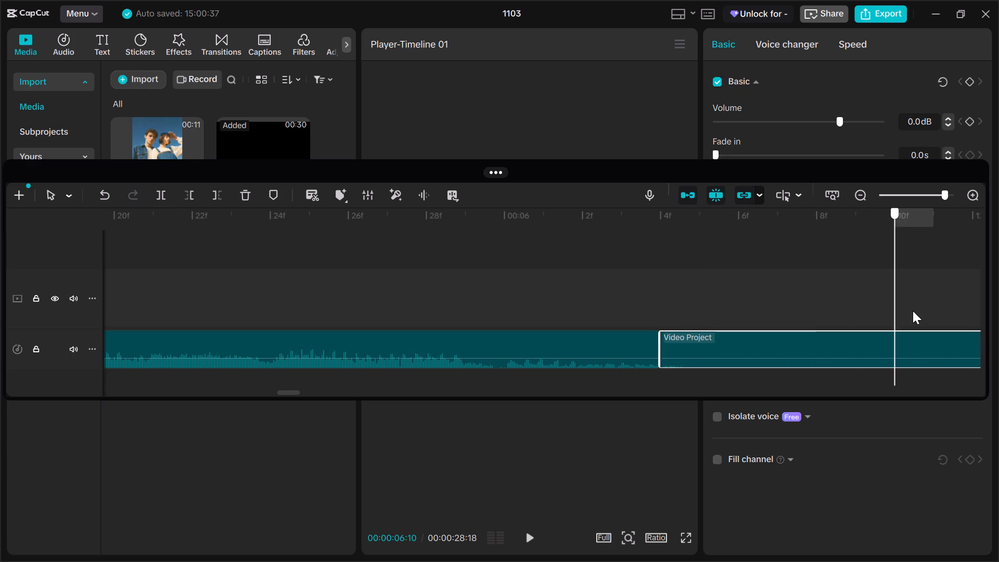
left_click_drag(913, 311, 125, 395)
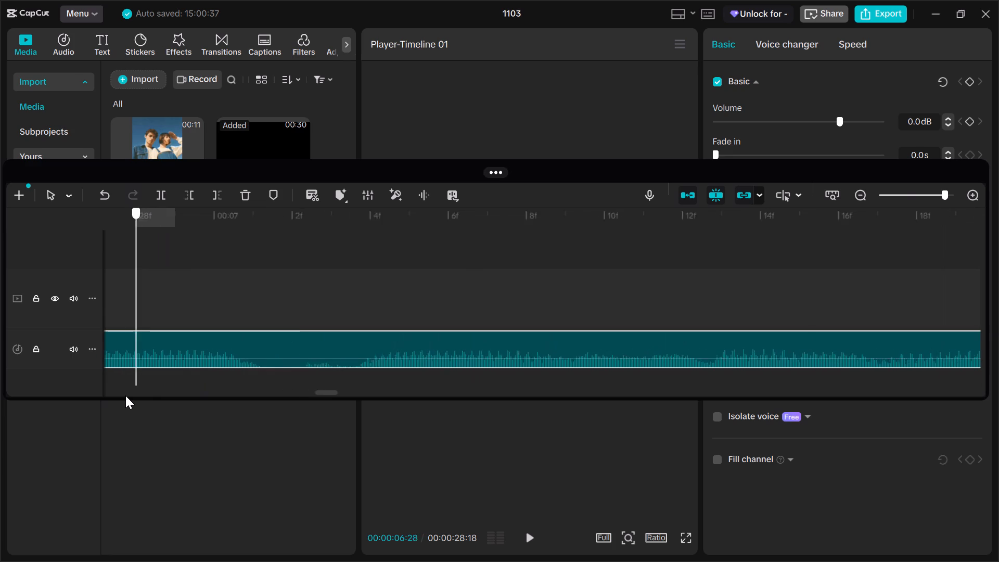
left_click_drag(125, 395, 122, 349)
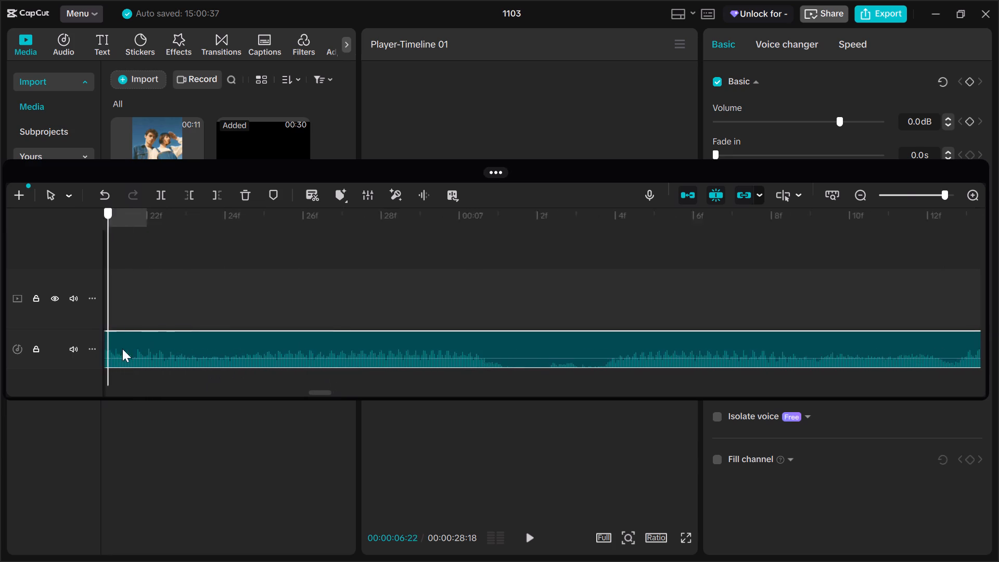
left_click_drag(122, 349, 285, 357)
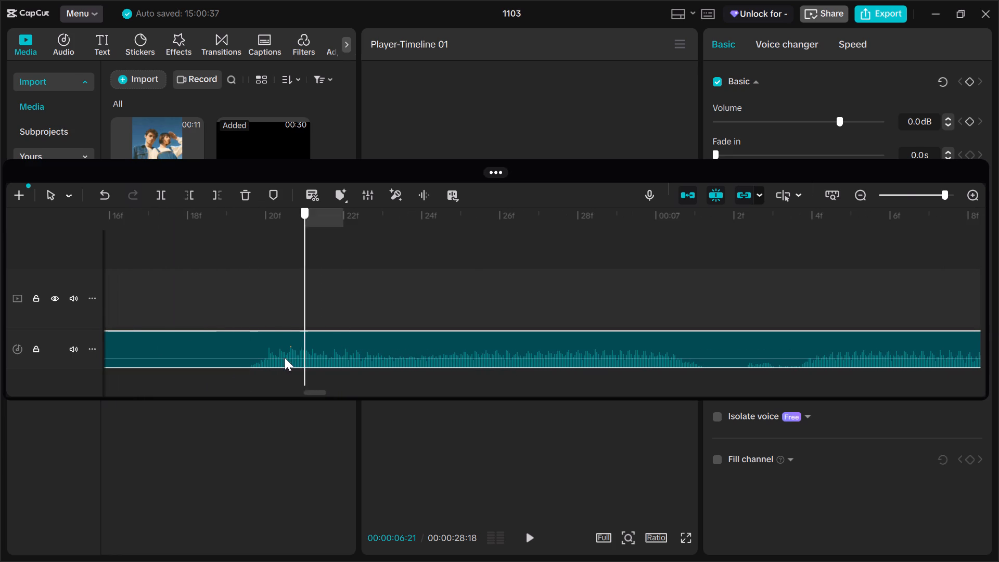
left_click_drag(285, 357, 246, 359)
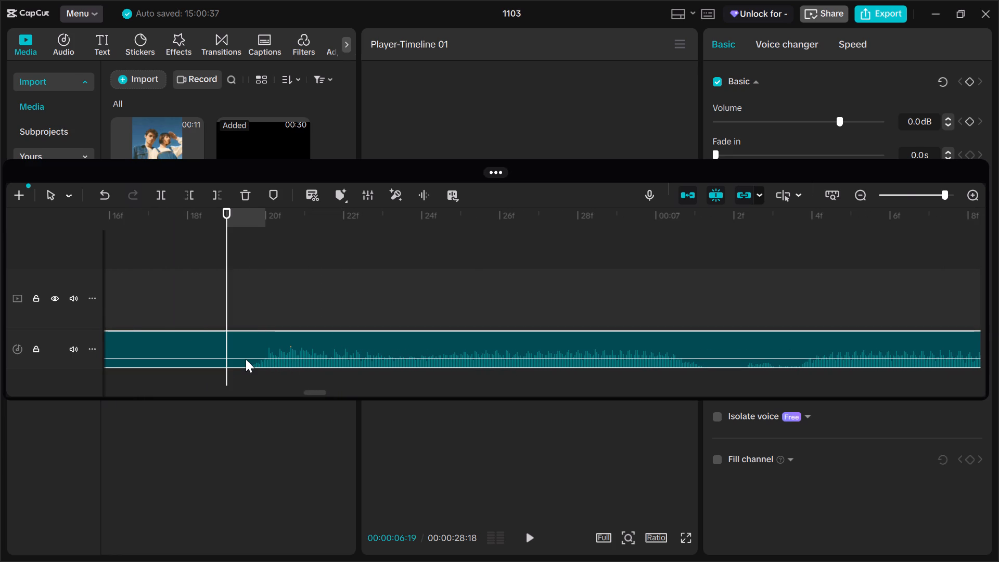
left_click(161, 189)
Delete the silent fragment between 00:00:06:04 and 00:00:06:19 and move the following audio clip back to 00:00:06:04.
left_click(186, 336)
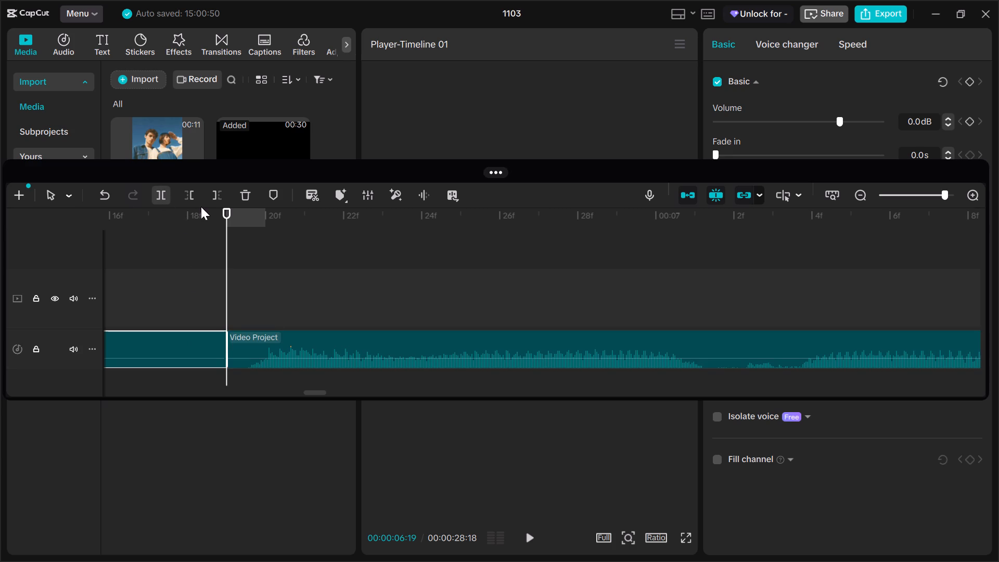
left_click(243, 196)
scroll(329, 345, "right", 1)
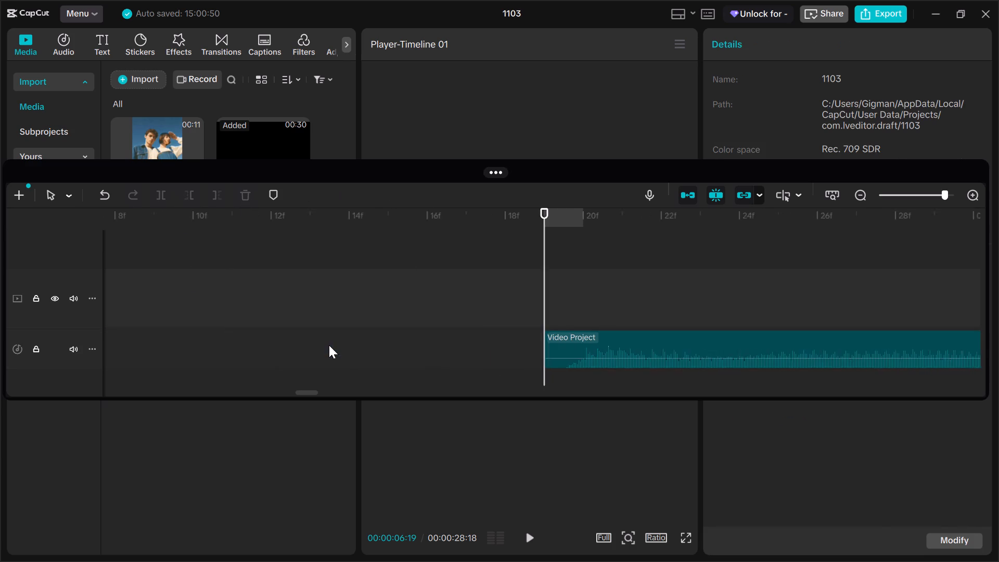
scroll(329, 345, "right", 1)
left_click_drag(612, 349, 417, 356)
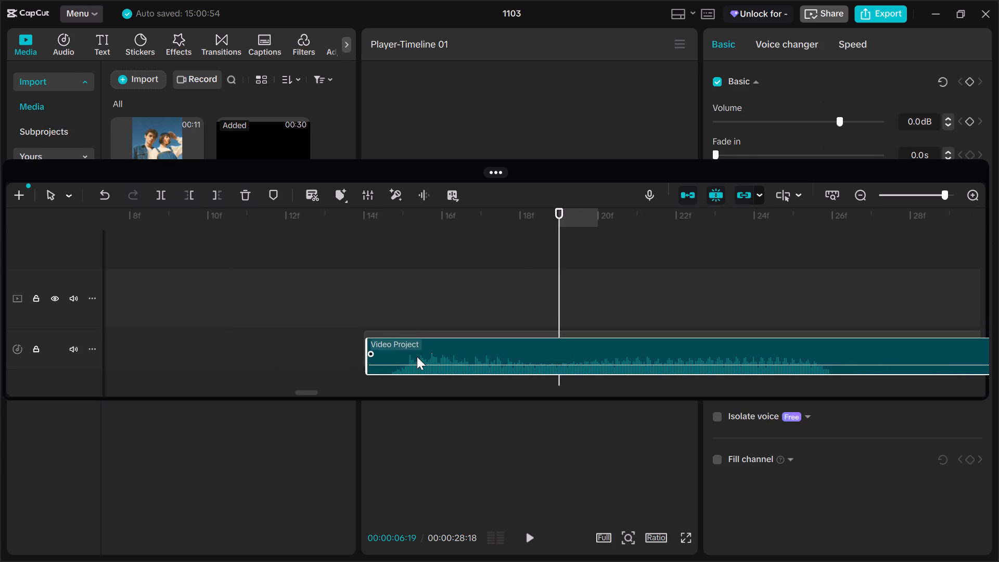
left_click_drag(417, 356, 409, 355)
scroll(409, 355, "right", 3)
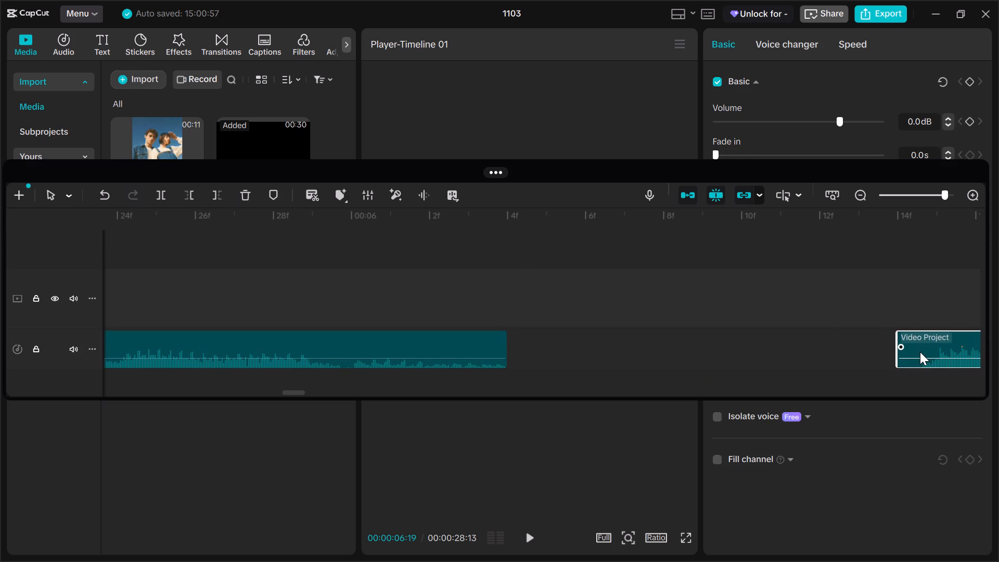
left_click_drag(915, 351, 528, 352)
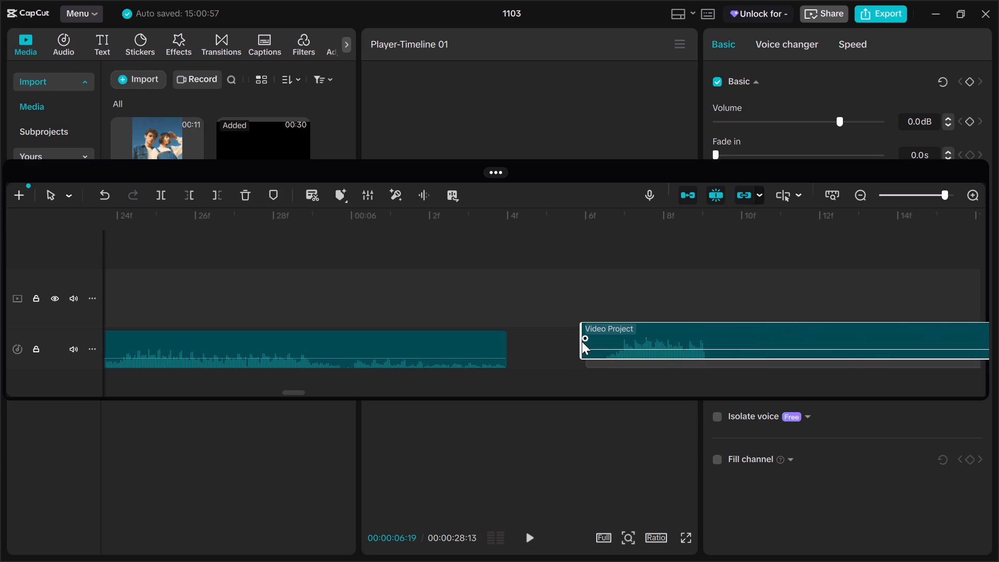
Examine the waveform of the audio clip starting at 00:00:06:04 through to its end for remaining silent parts.
scroll(698, 281, "left", 5)
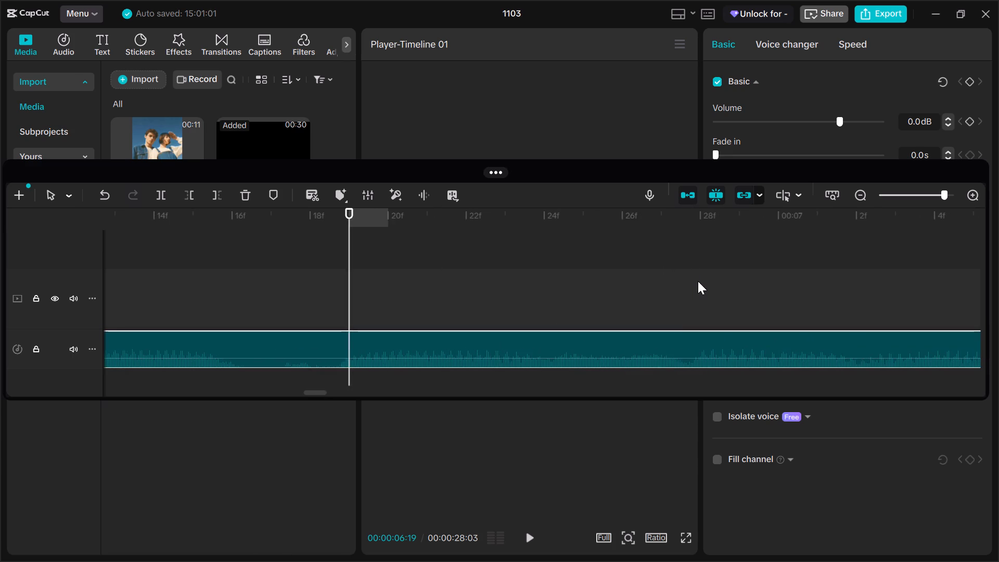
scroll(698, 281, "left", 6)
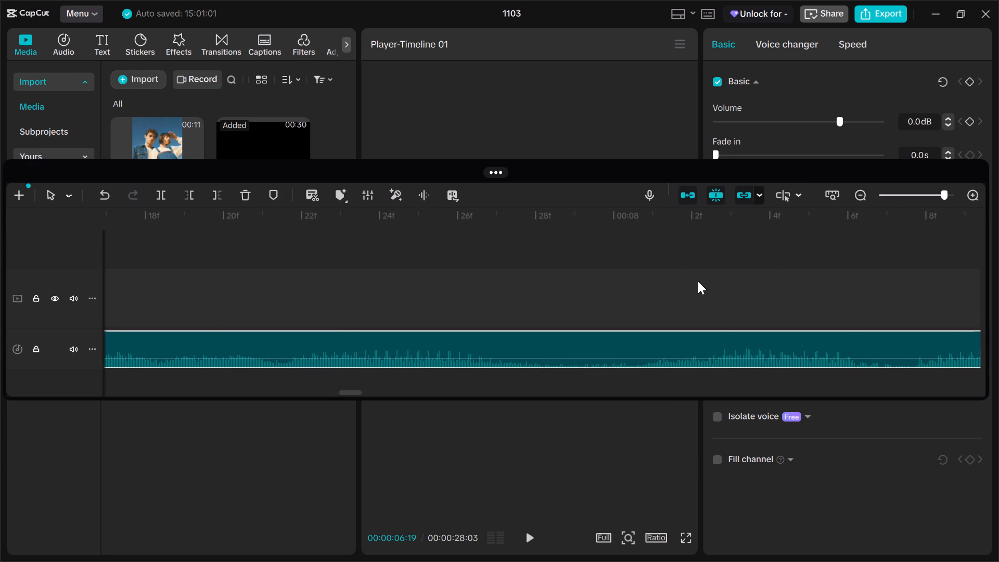
scroll(698, 281, "left", 6)
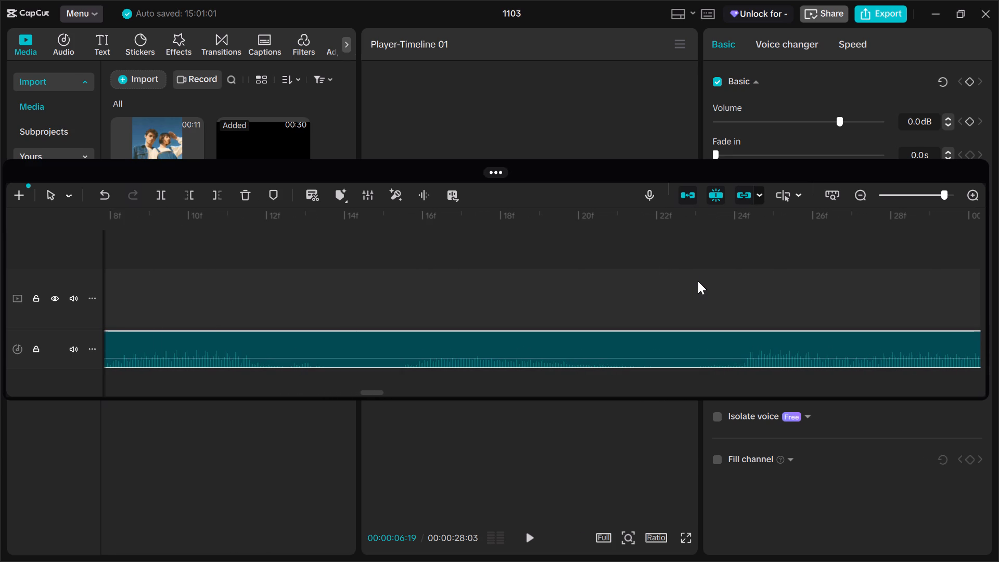
scroll(698, 281, "left", 14)
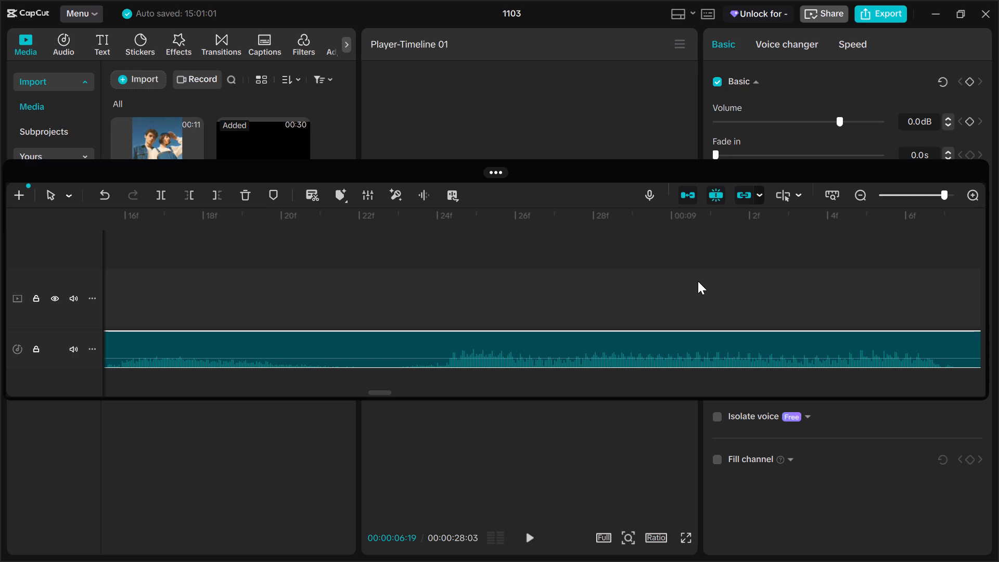
scroll(698, 281, "left", 13)
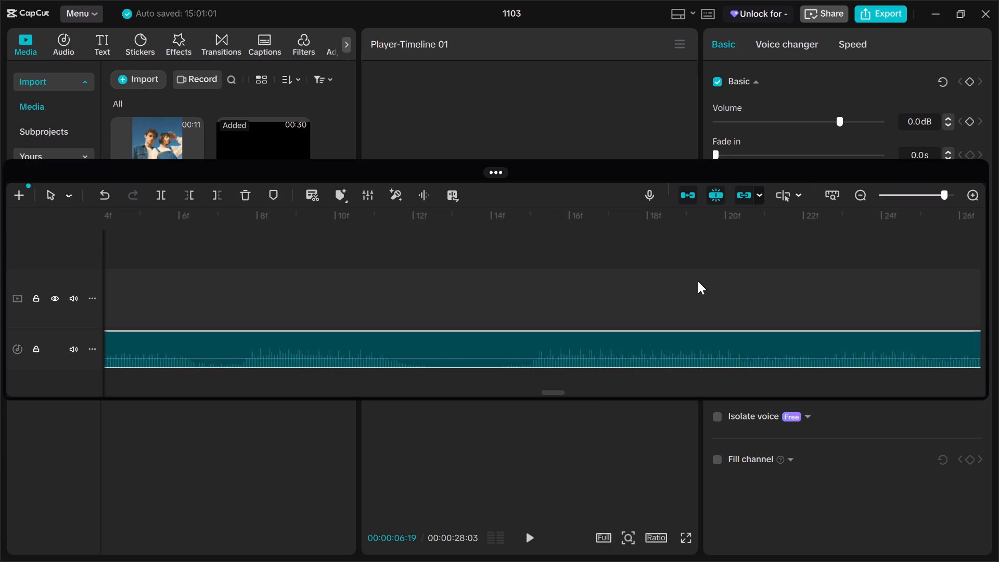
scroll(698, 281, "left", 13)
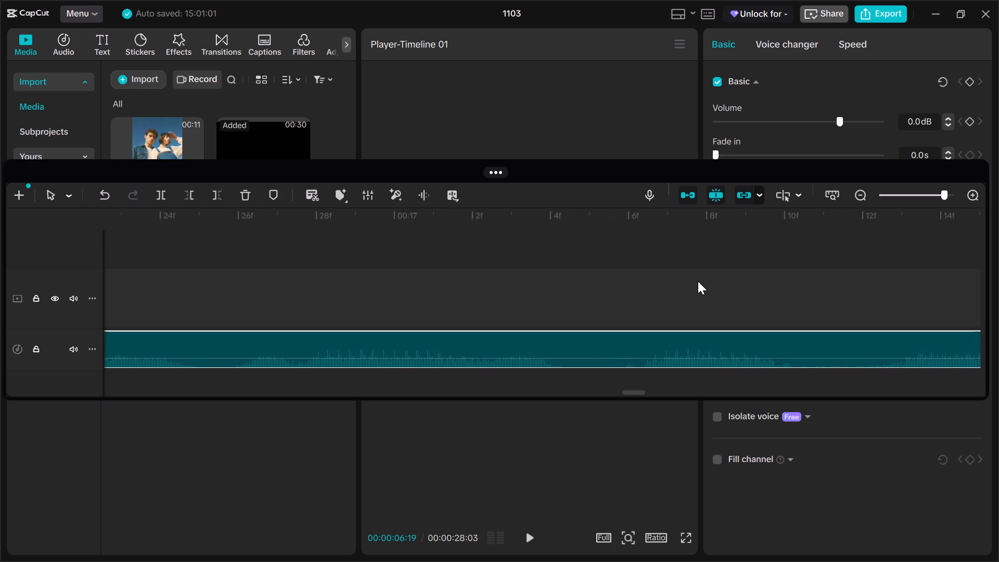
scroll(698, 281, "left", 18)
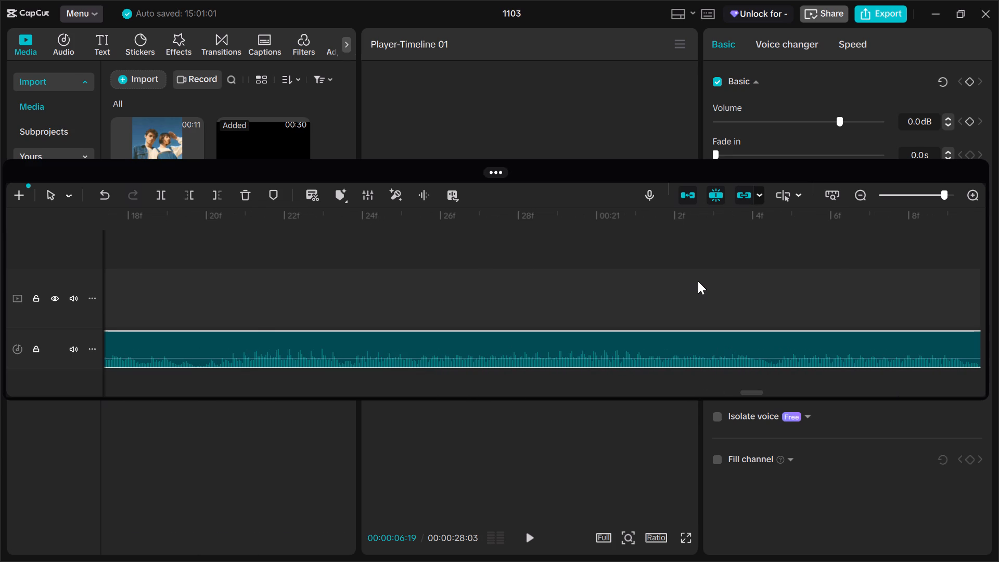
scroll(698, 281, "left", 17)
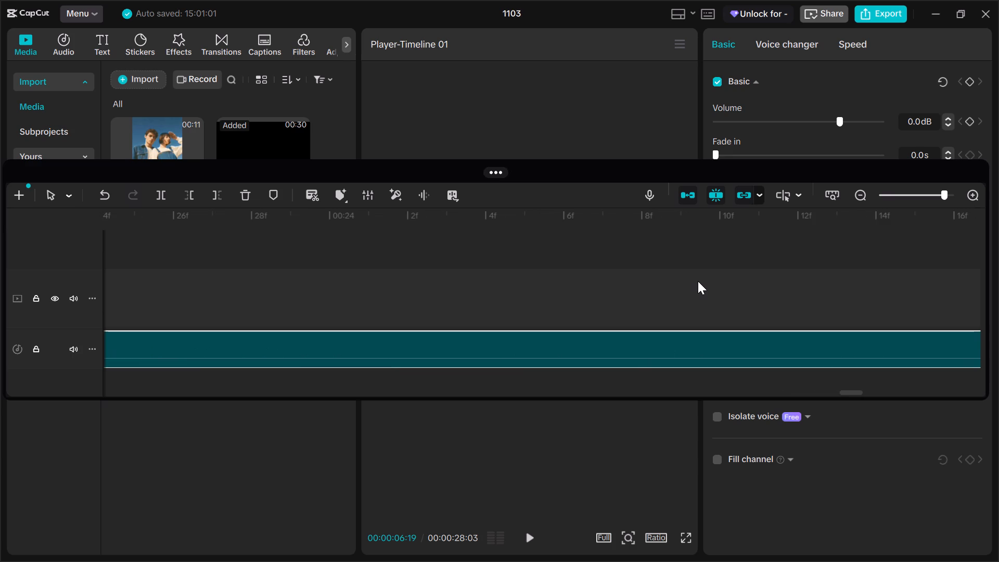
scroll(698, 281, "right", 5)
scroll(698, 281, "left", 10)
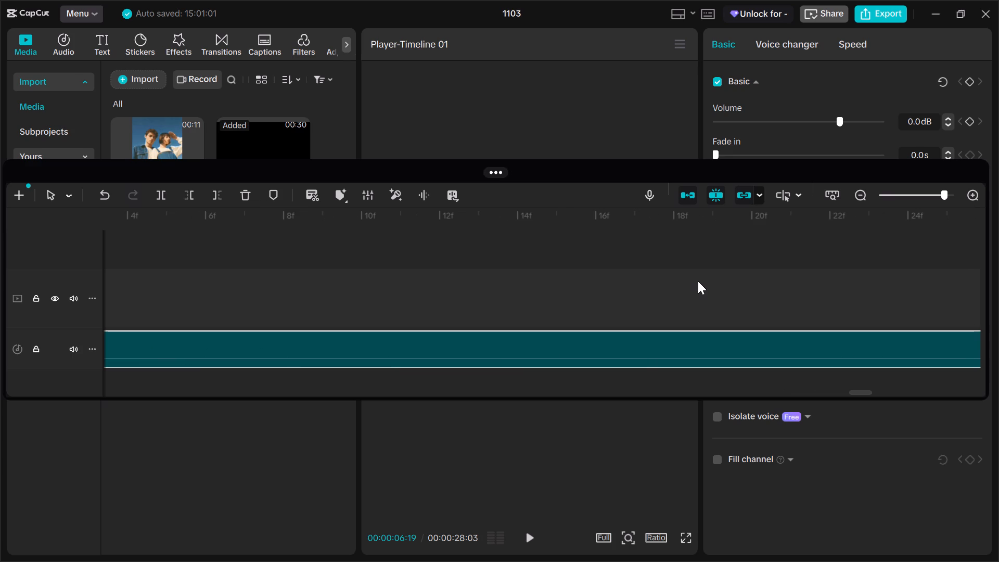
scroll(698, 281, "left", 16)
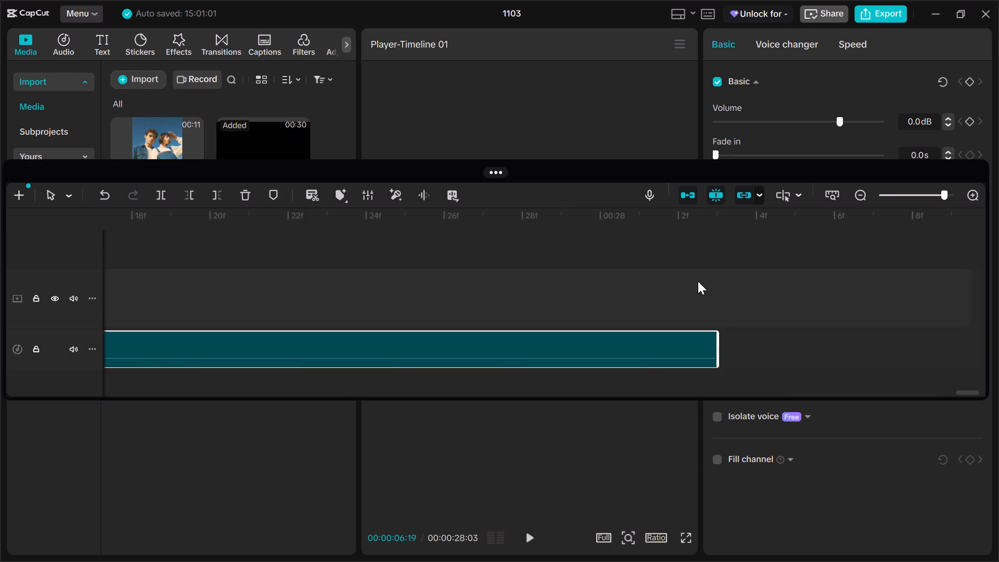
Examine the waveform from the end of the audio back to the clip start at 00:00:06:04, checking where the sound stops.
scroll(698, 281, "right", 12)
left_click(698, 281)
scroll(698, 281, "right", 2)
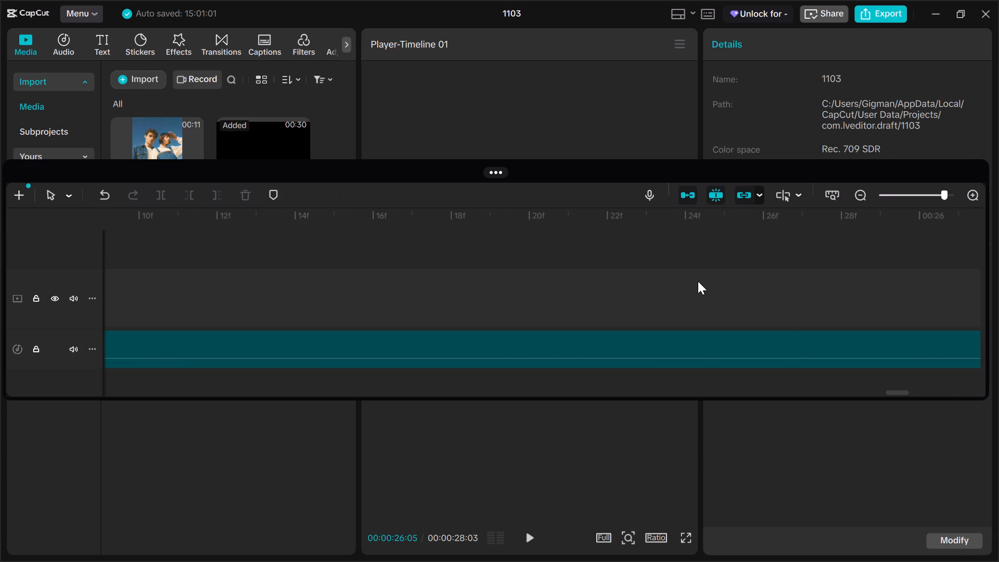
left_click(554, 346)
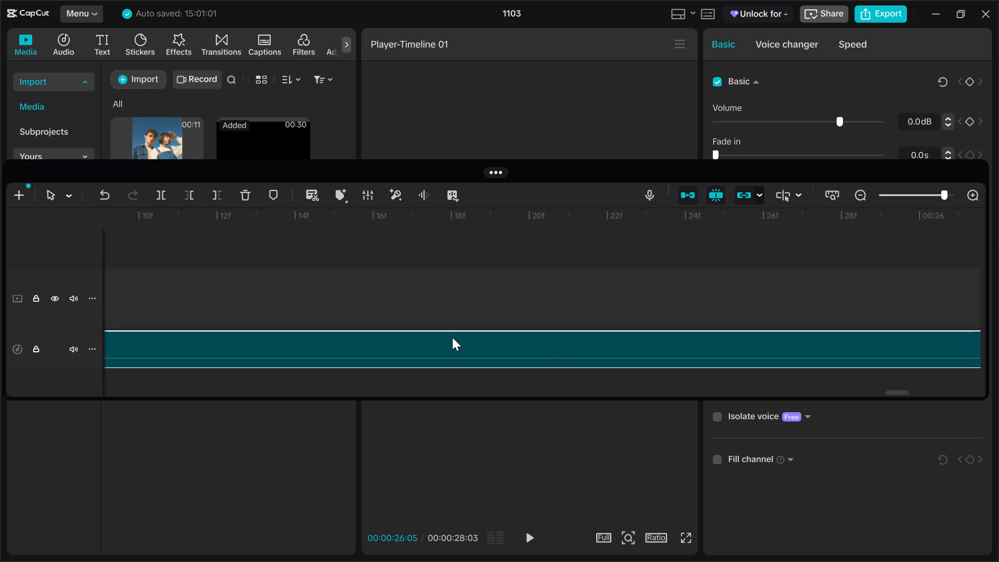
scroll(452, 337, "right", 13)
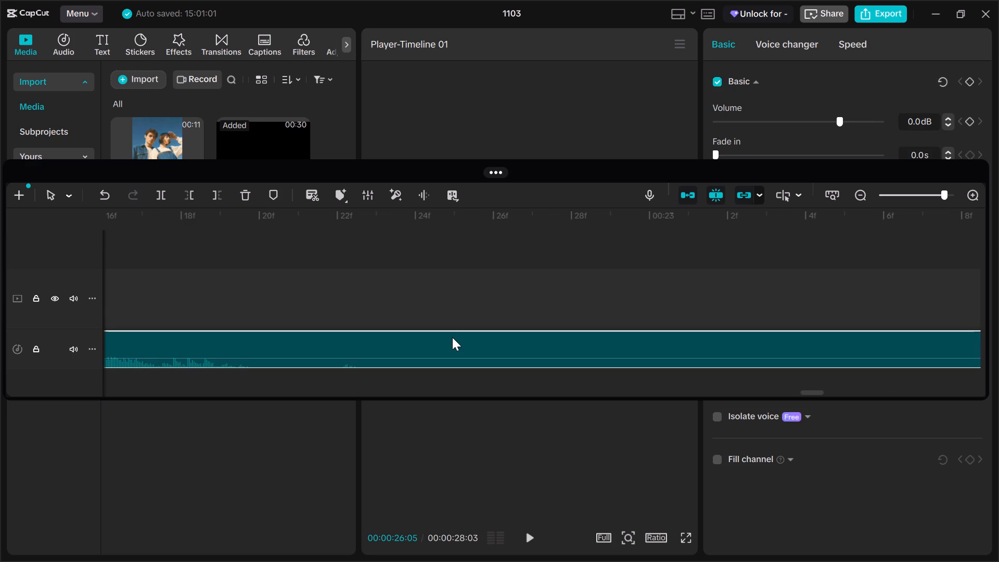
scroll(452, 337, "right", 2)
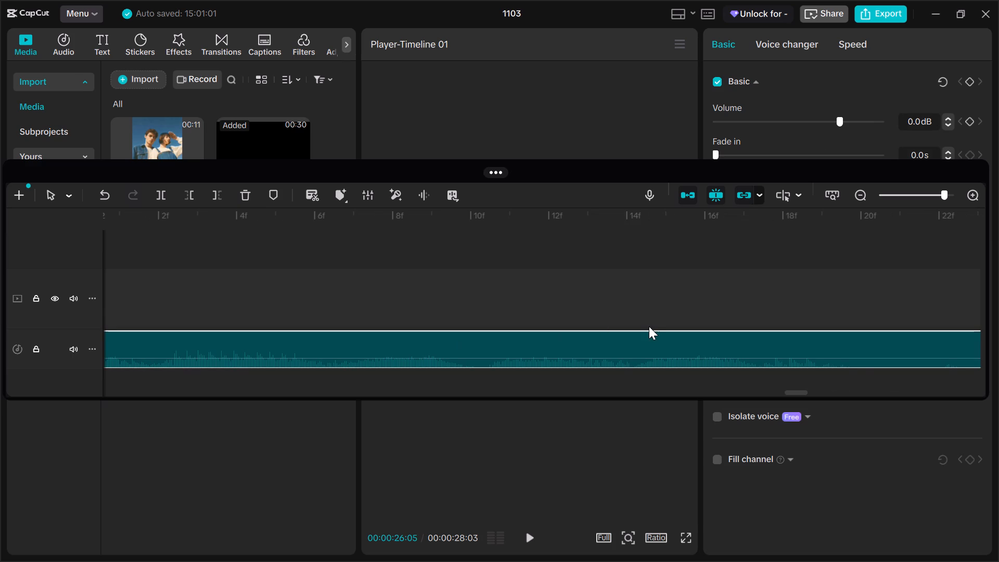
left_click(853, 364)
scroll(234, 321, "right", 3)
scroll(561, 307, "right", 9)
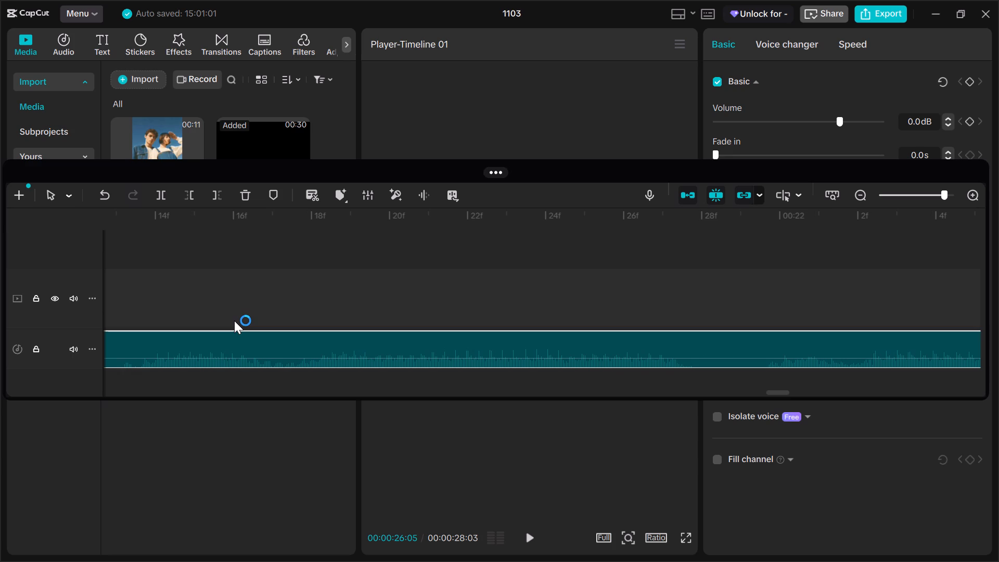
scroll(234, 321, "right", 20)
scroll(234, 321, "right", 14)
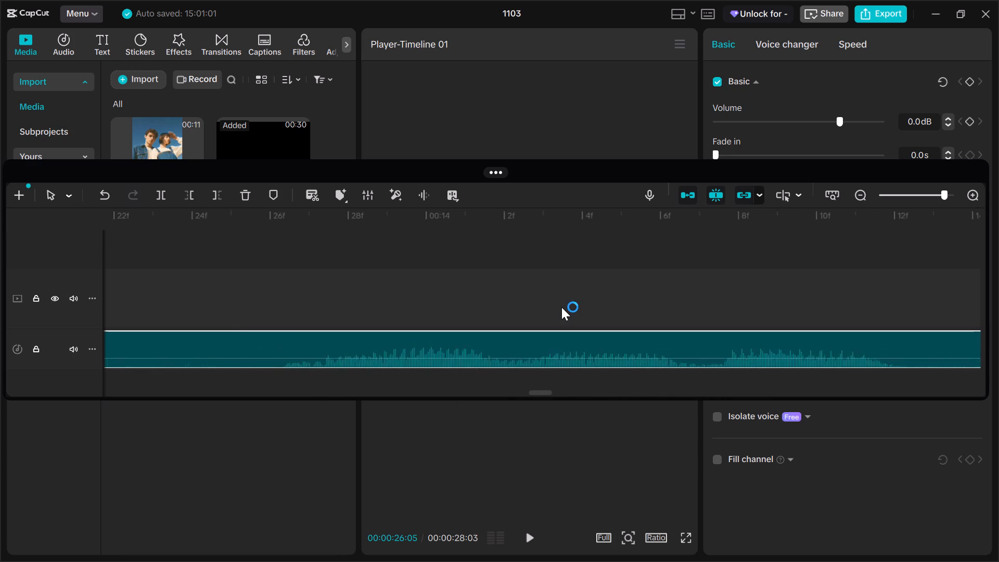
scroll(561, 307, "right", 20)
scroll(561, 307, "right", 6)
scroll(561, 307, "left", 3)
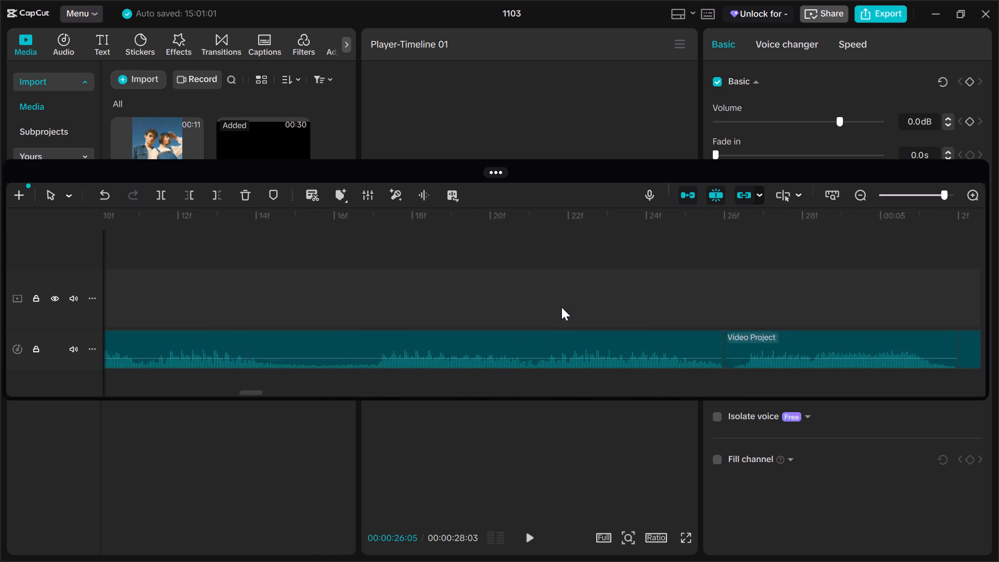
scroll(561, 307, "left", 7)
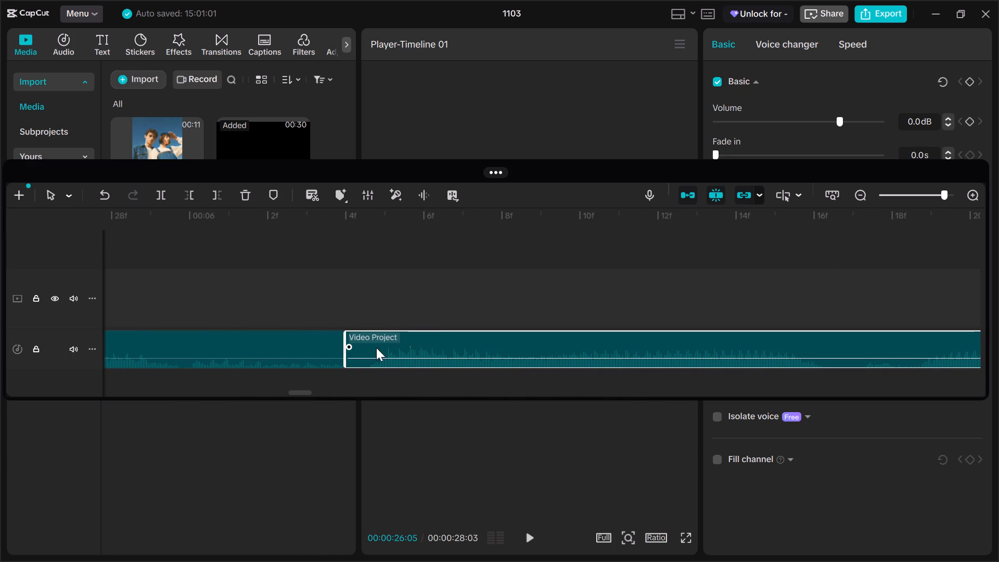
left_click(389, 349)
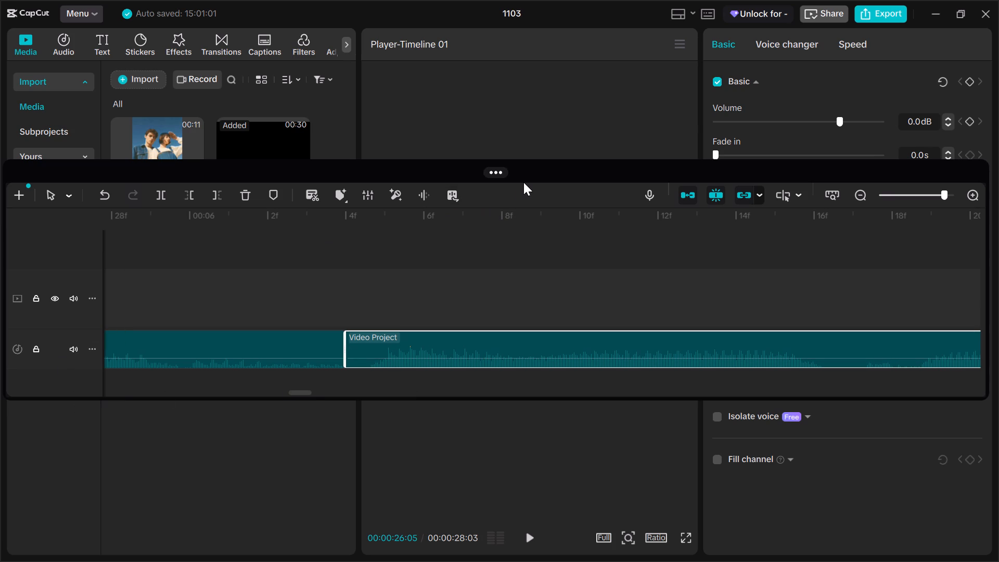
Split the last audio clip at 00:00:22:20 and delete the silent remainder after that point.
key("space")
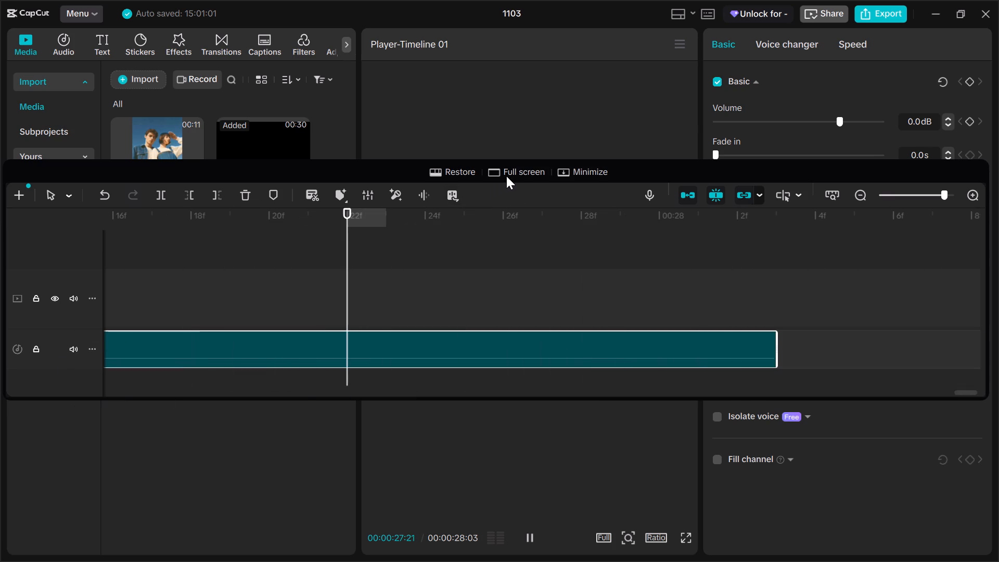
left_click_drag(777, 240, 750, 244)
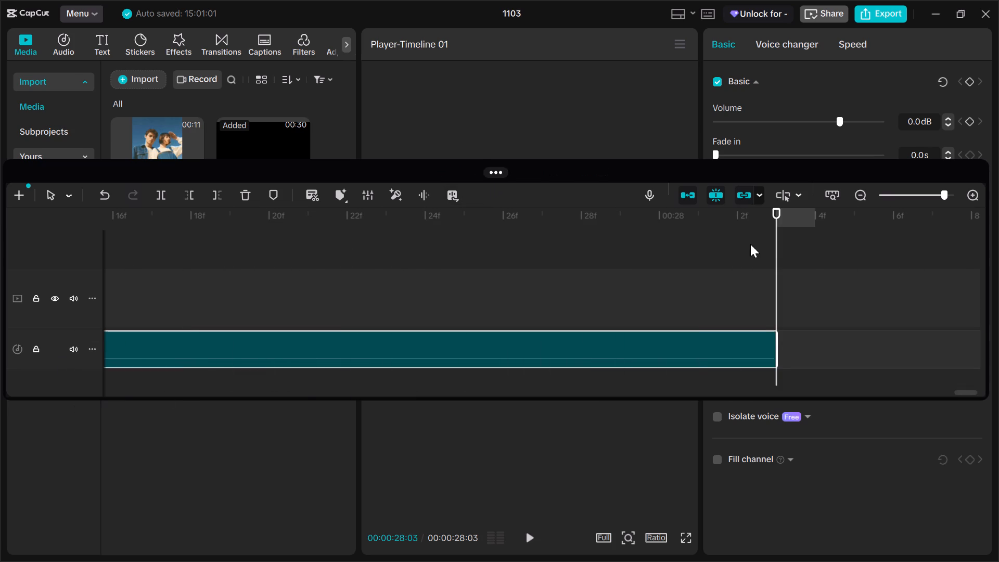
left_click_drag(750, 244, 131, 330)
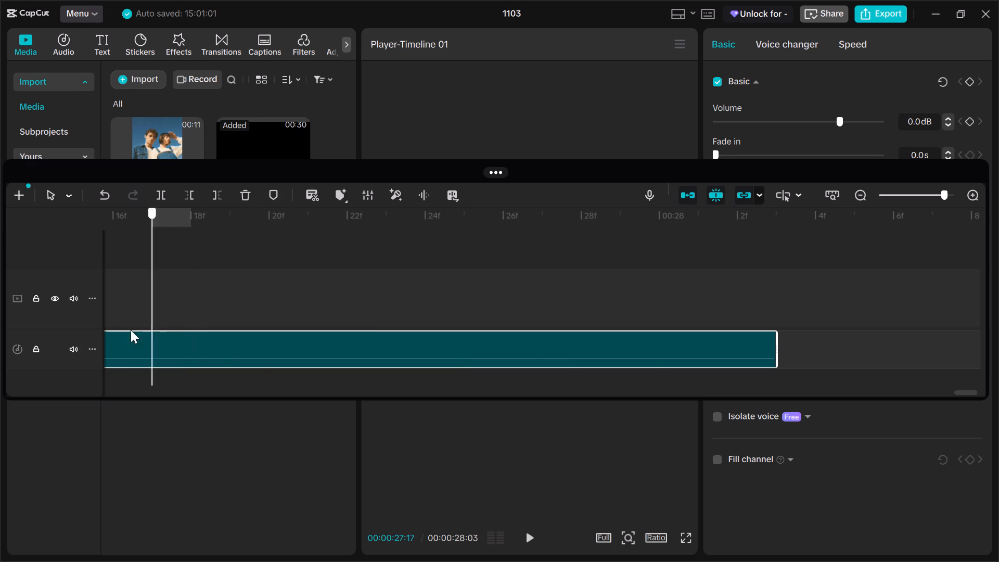
left_click_drag(131, 330, 148, 325)
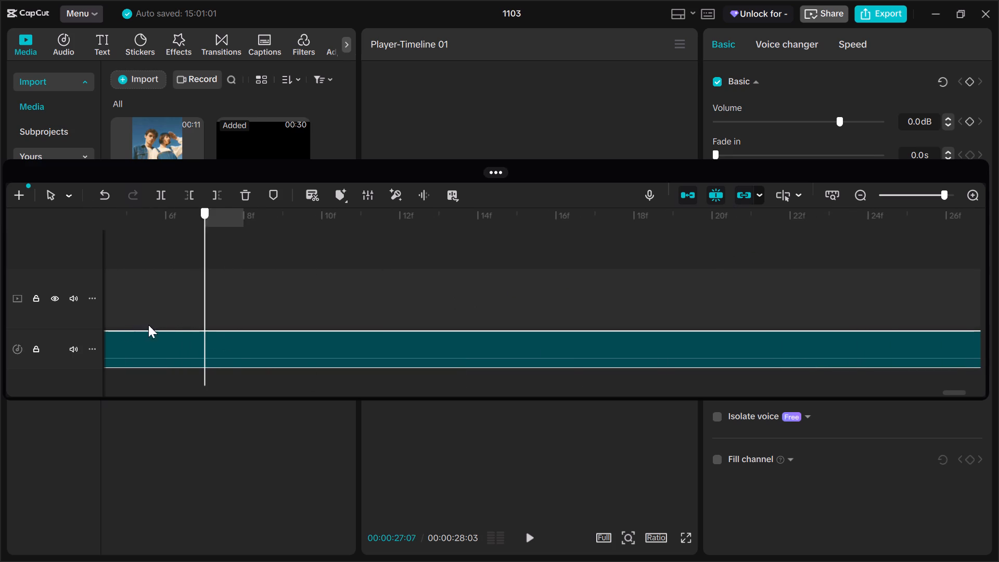
left_click_drag(148, 325, 98, 329)
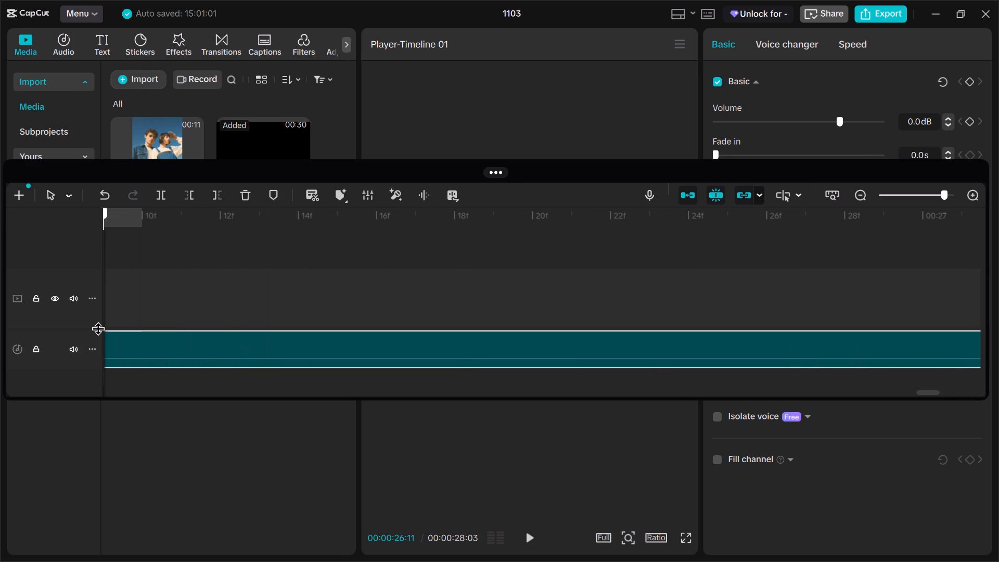
left_click_drag(98, 329, 91, 333)
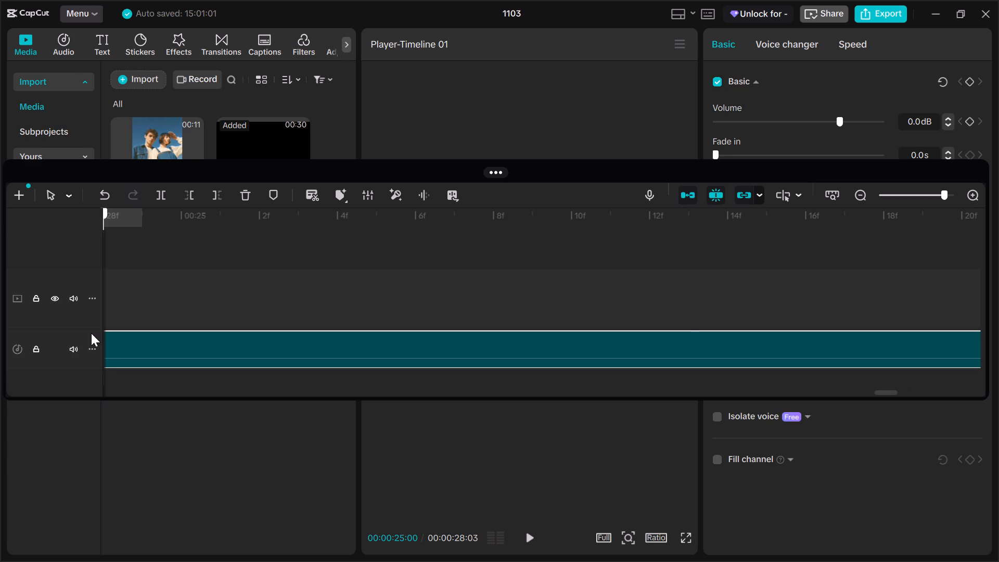
left_click_drag(91, 333, 689, 359)
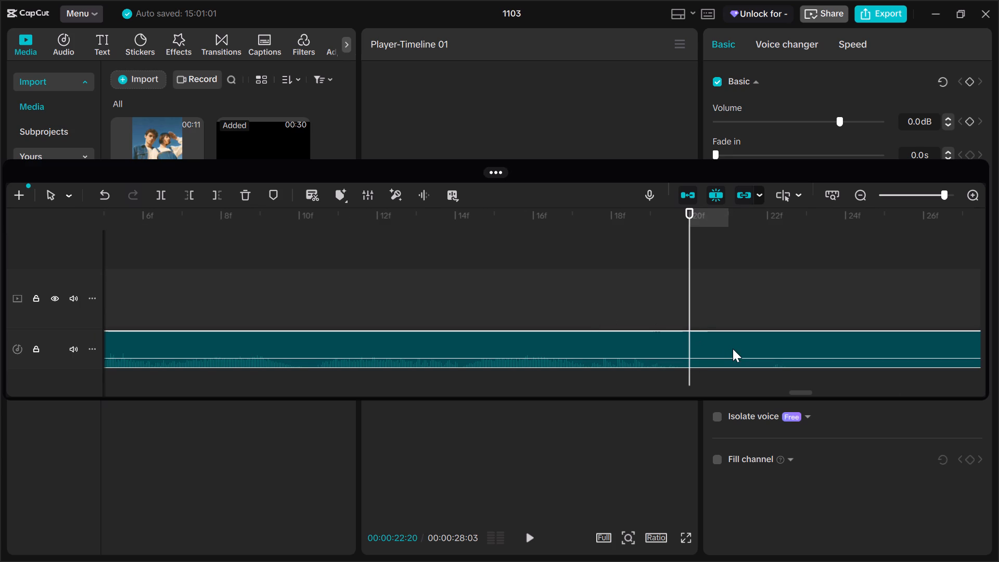
left_click(162, 189)
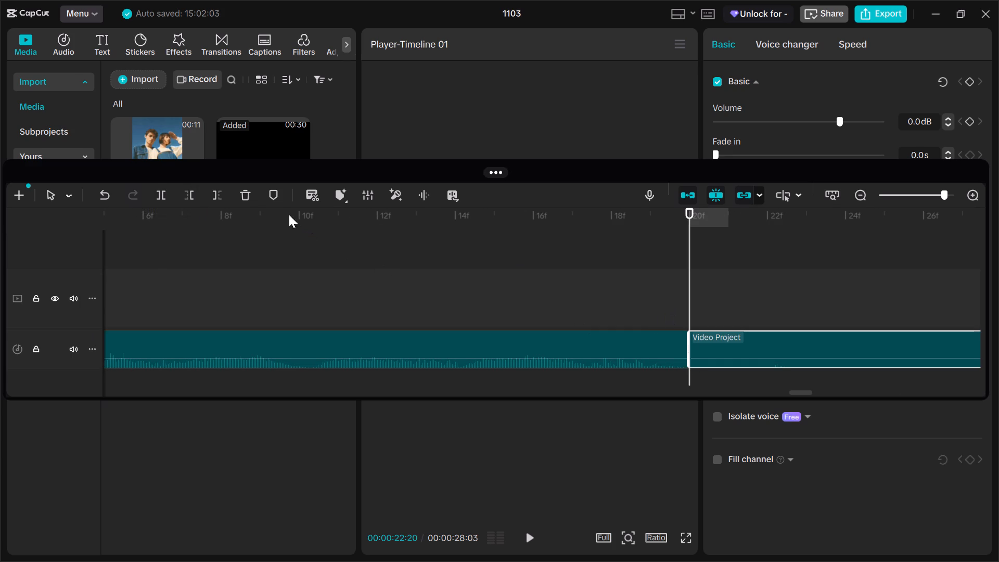
left_click(249, 194)
Examine the waveform over the last seconds of the audio for remaining silent parts.
scroll(356, 309, "right", 3)
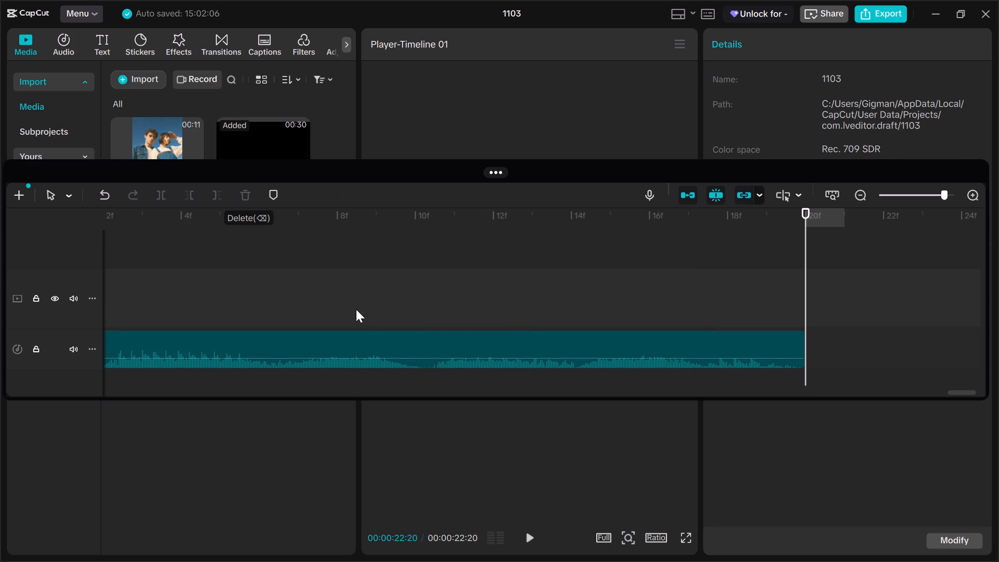
scroll(356, 309, "right", 2)
scroll(356, 309, "down", 5, "ctrl")
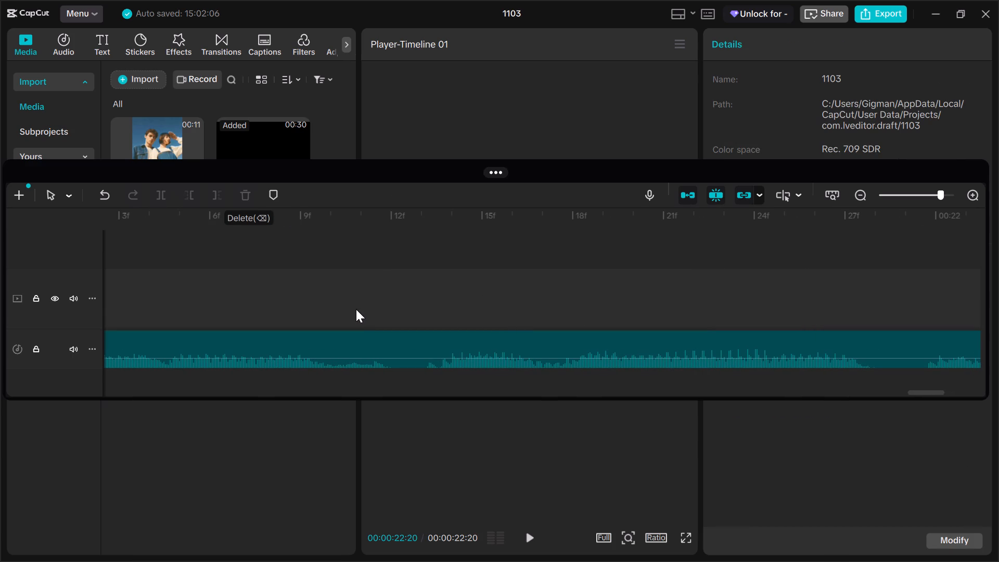
scroll(522, 341, "right", 2)
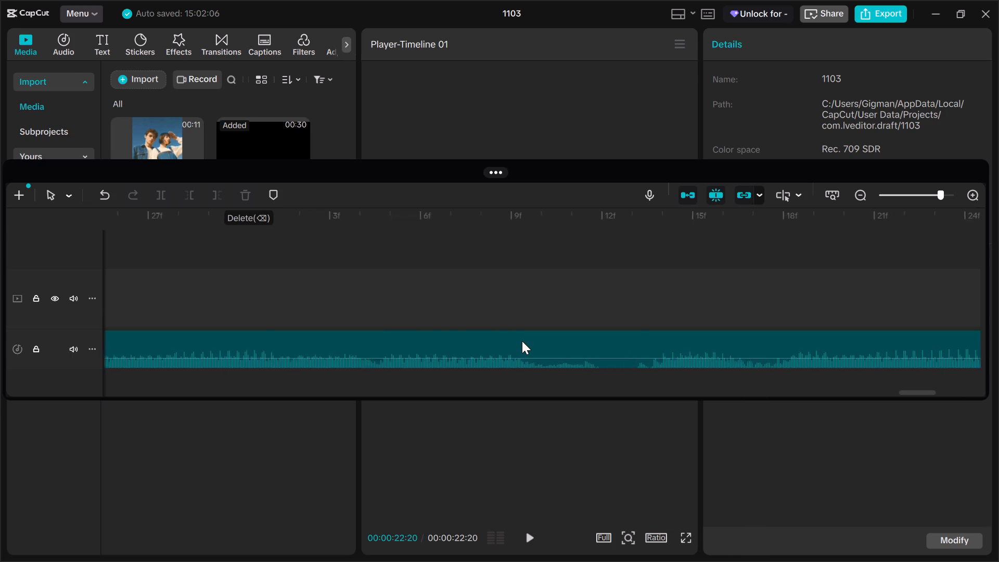
scroll(522, 341, "right", 7)
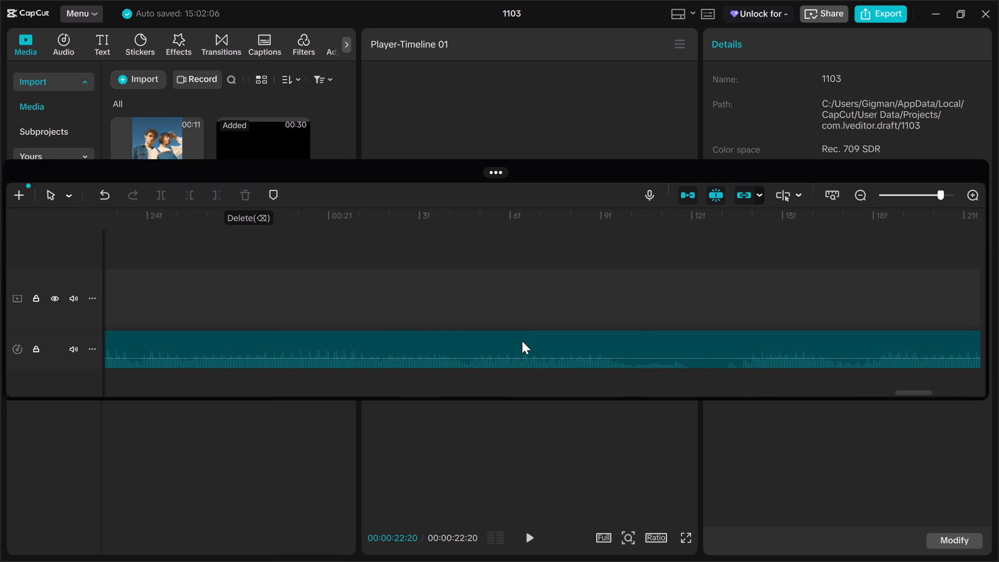
scroll(522, 341, "left", 13)
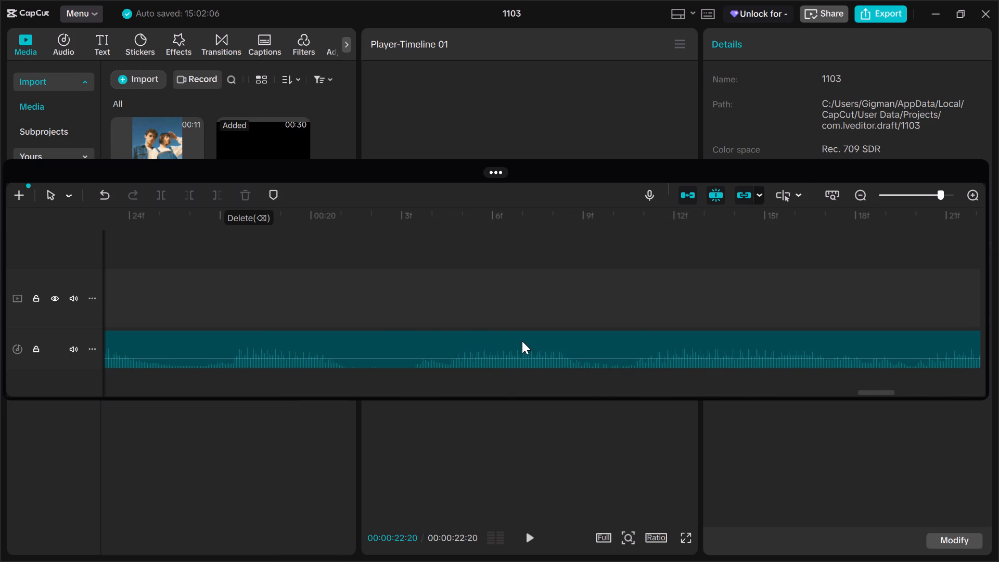
scroll(522, 341, "left", 2)
Split the last audio clip at 00:00:21:13 and 00:00:21:12 to isolate the short silent fragment.
left_click_drag(719, 286, 522, 341)
left_click_drag(522, 341, 432, 391)
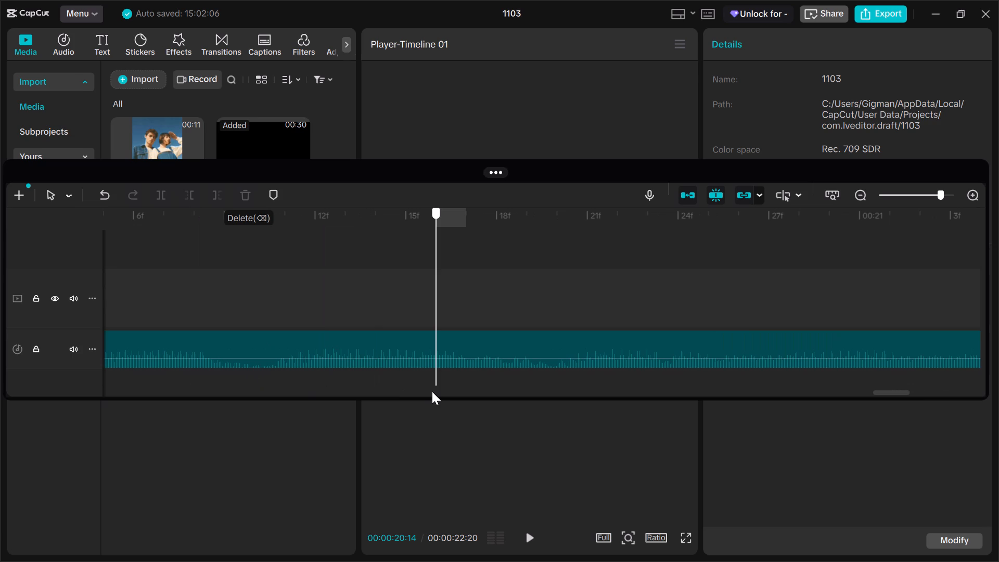
left_click_drag(432, 391, 586, 407)
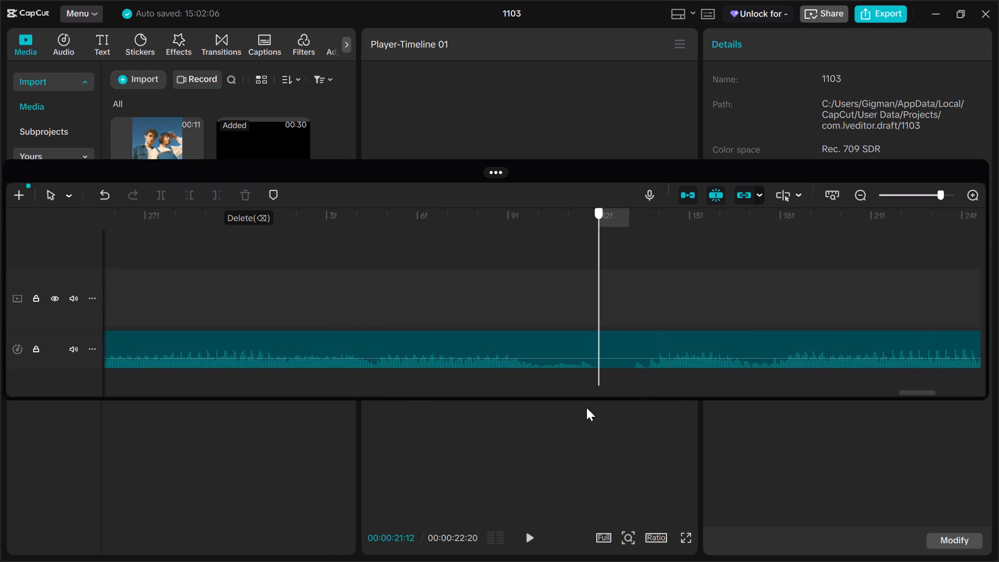
left_click_drag(586, 407, 622, 400)
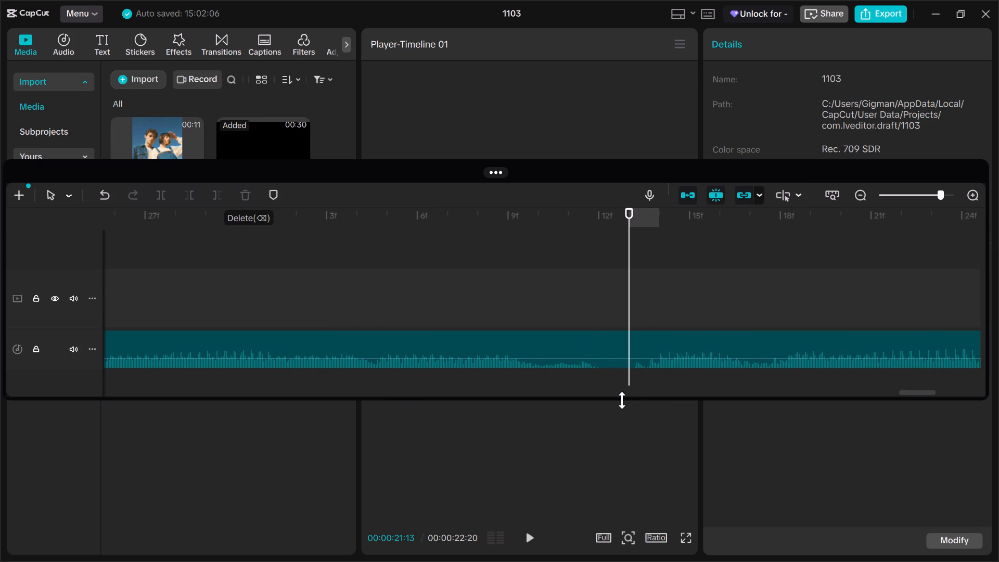
left_click(637, 346)
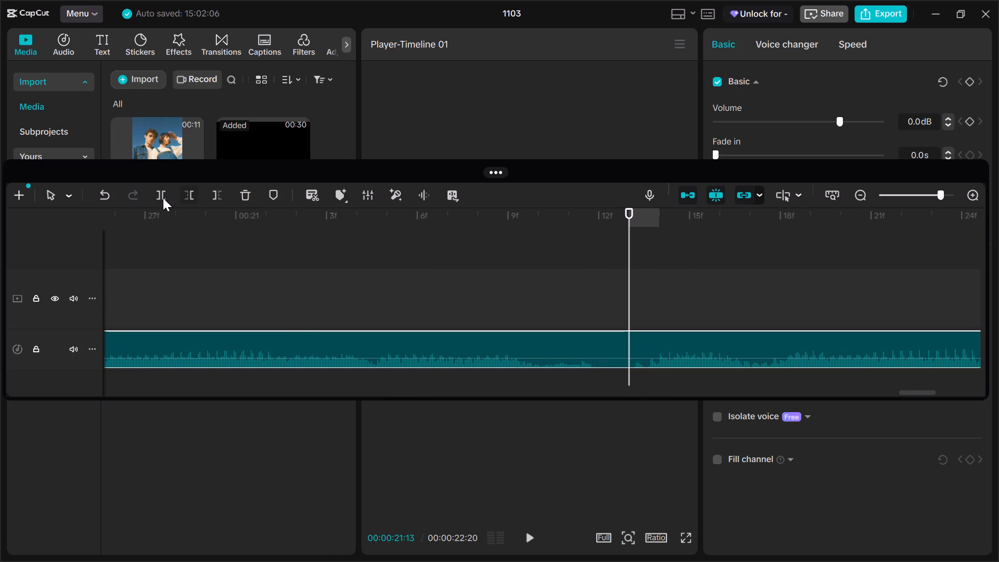
left_click(162, 198)
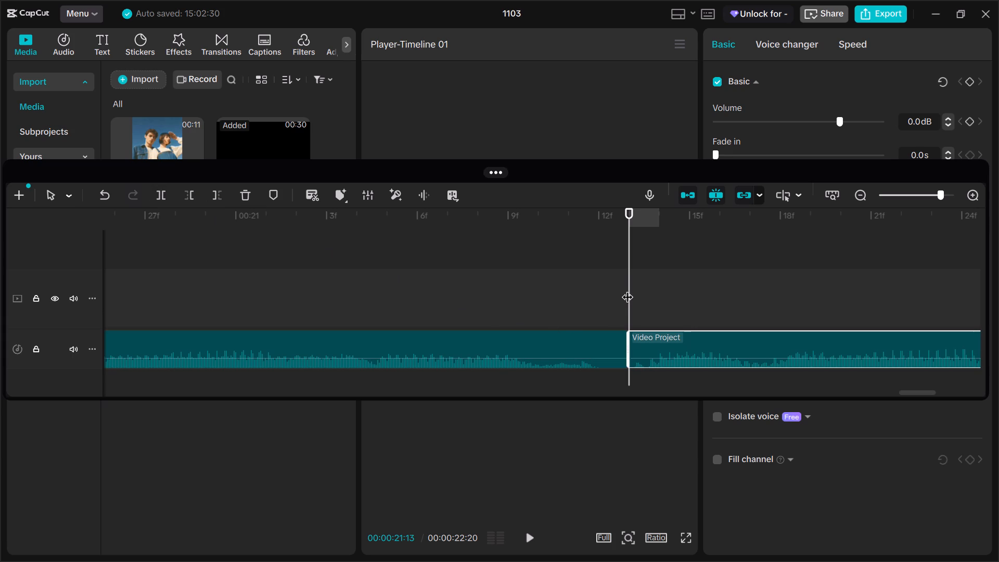
left_click_drag(627, 289, 603, 296)
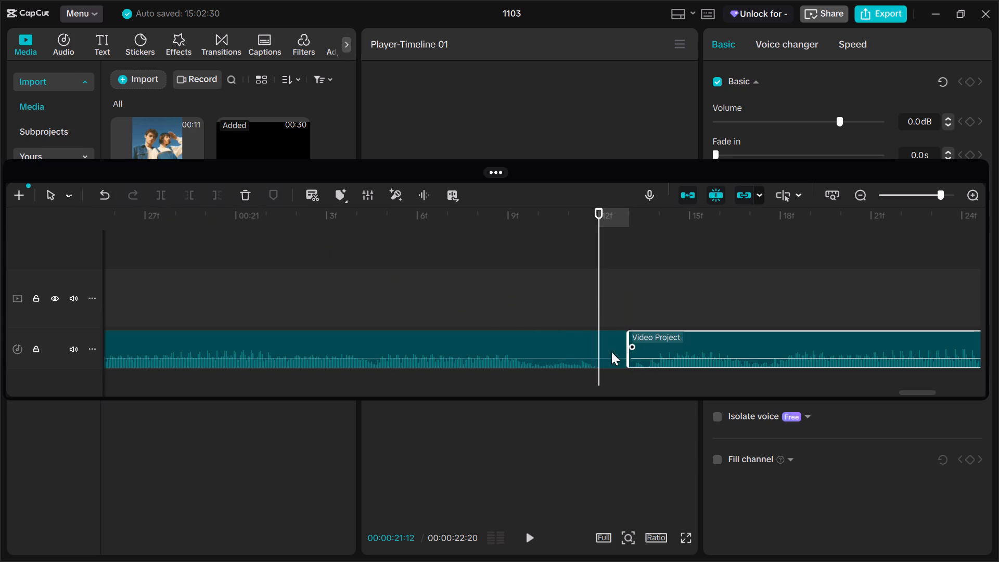
left_click(577, 354)
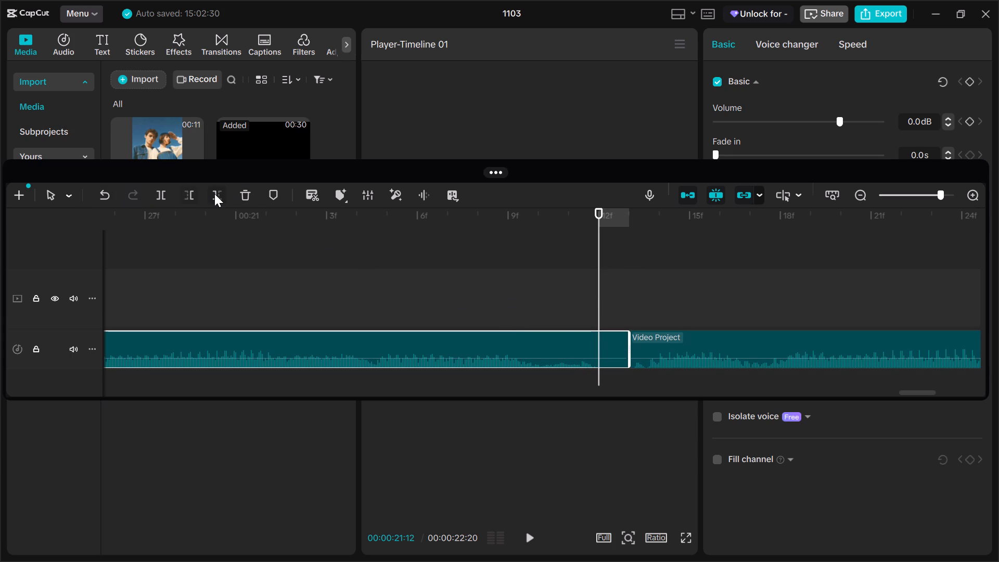
left_click(162, 195)
Delete the silent fragment between 00:00:21:12 and 00:00:21:13 and move the following audio clip back to 00:00:21:12.
left_click(244, 198)
left_click(697, 340)
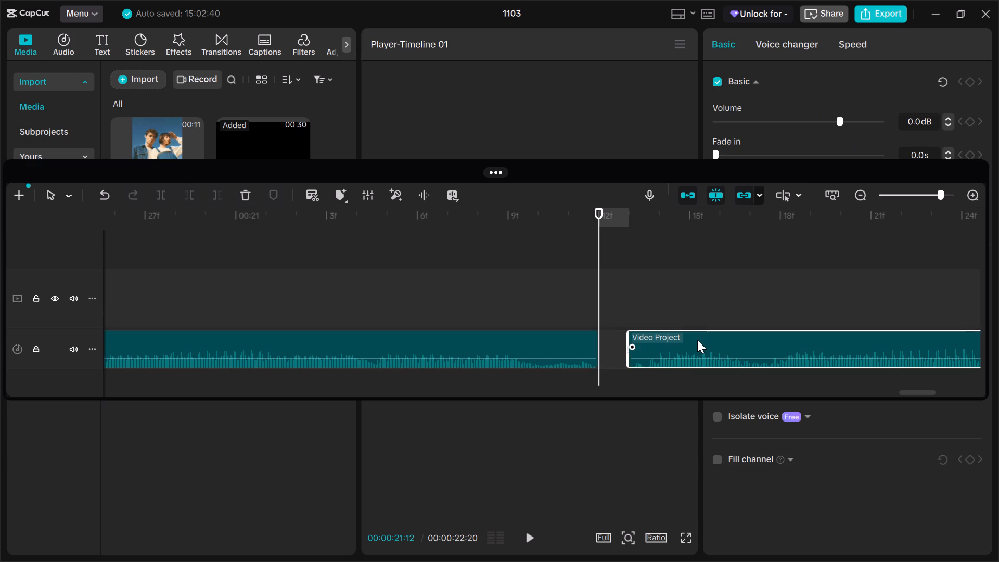
left_click_drag(697, 340, 668, 343)
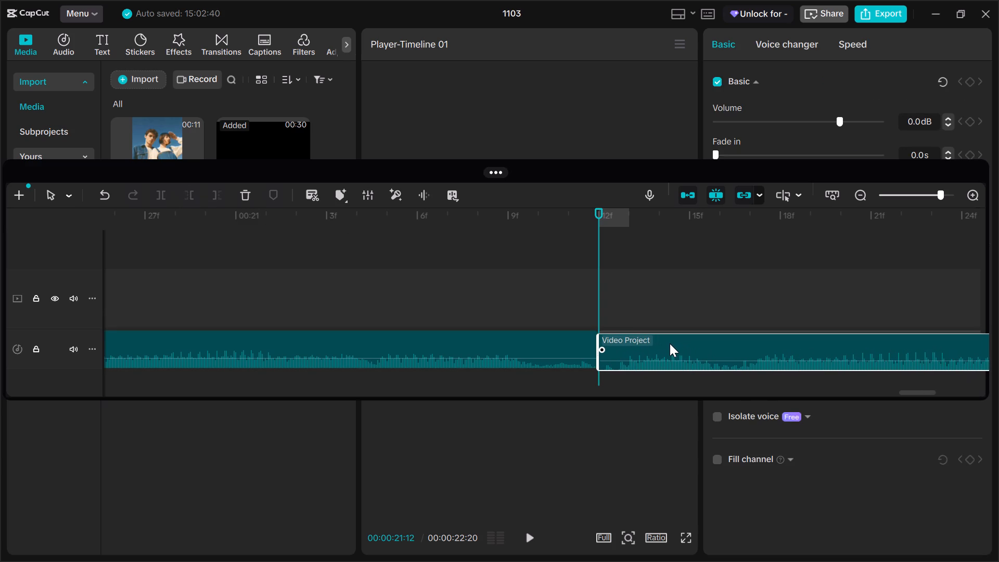
Split the audio clip before 00:00:21:12 at 00:00:20:01 and 00:00:20:03 to isolate the silent fragment.
left_click_drag(583, 277, 491, 285)
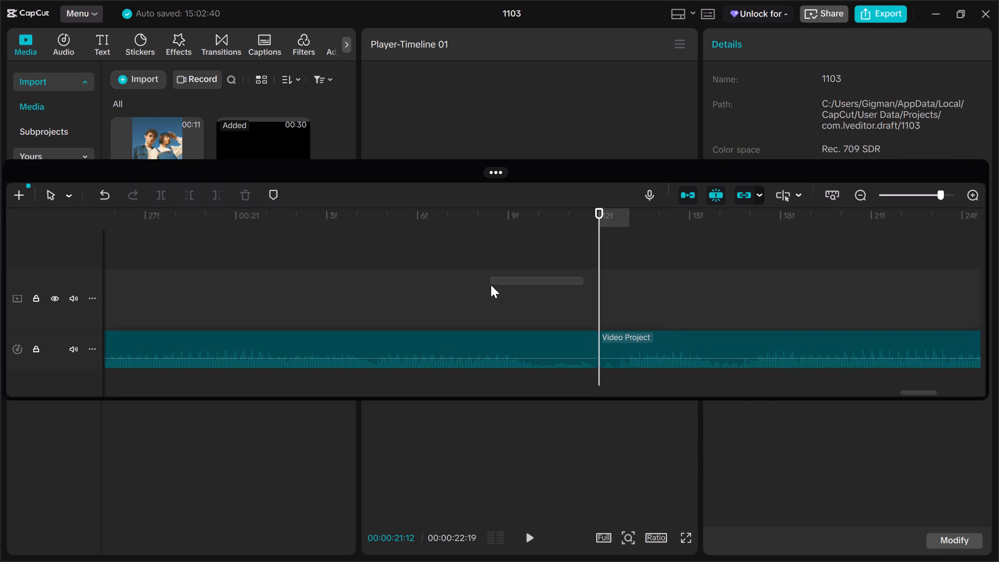
left_click_drag(491, 285, 549, 273)
left_click_drag(600, 259, 354, 300)
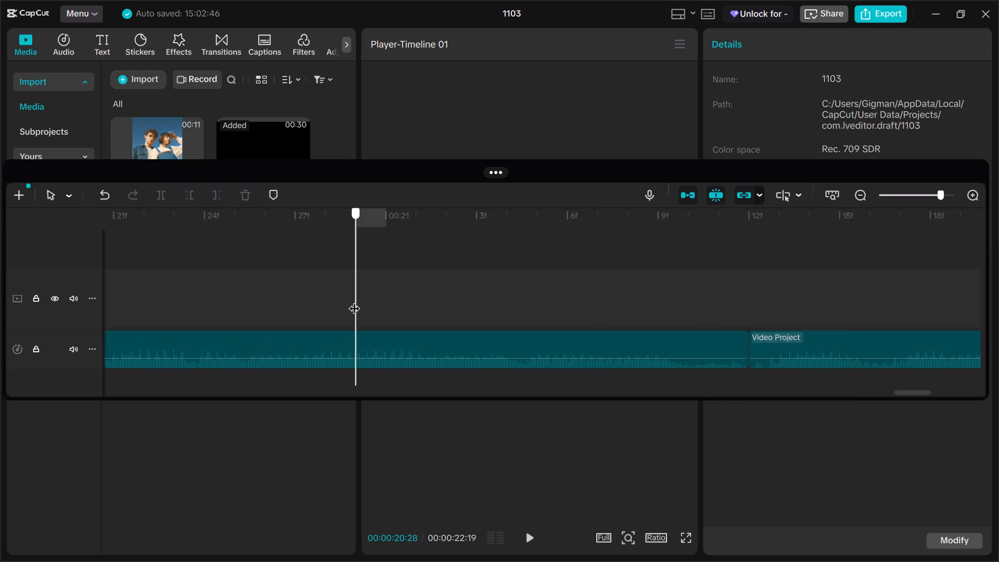
left_click_drag(354, 300, 298, 349)
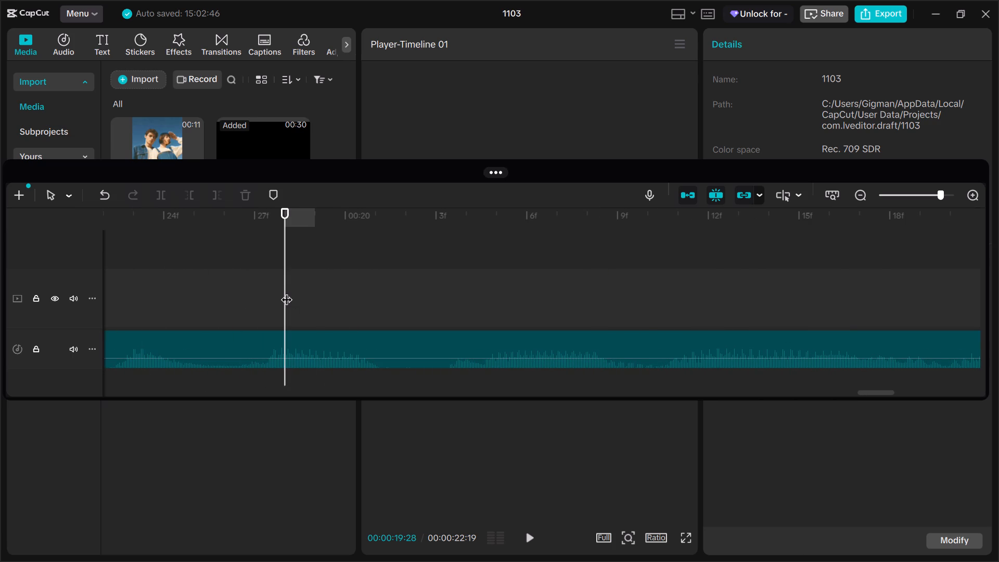
left_click_drag(283, 288, 383, 318)
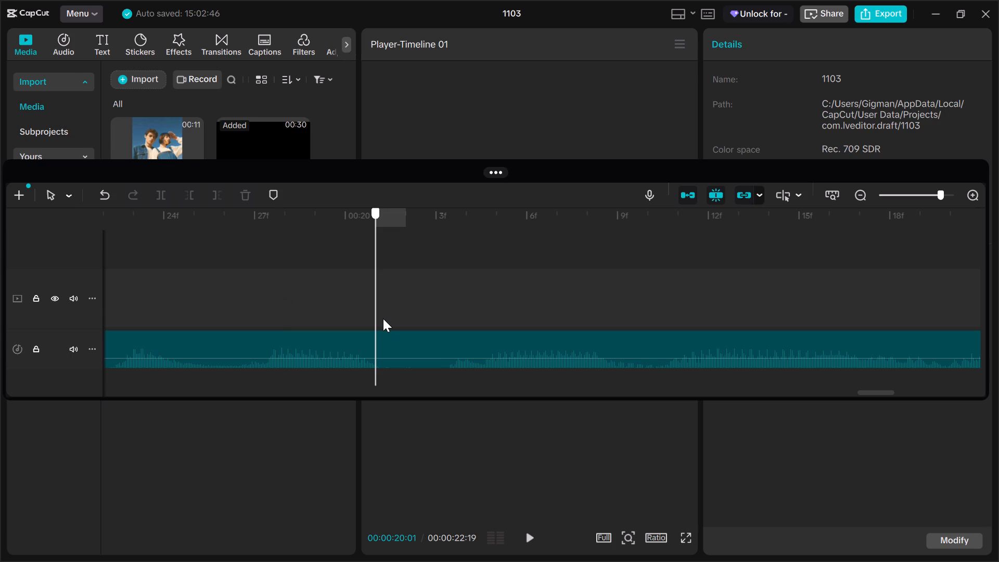
left_click(531, 353)
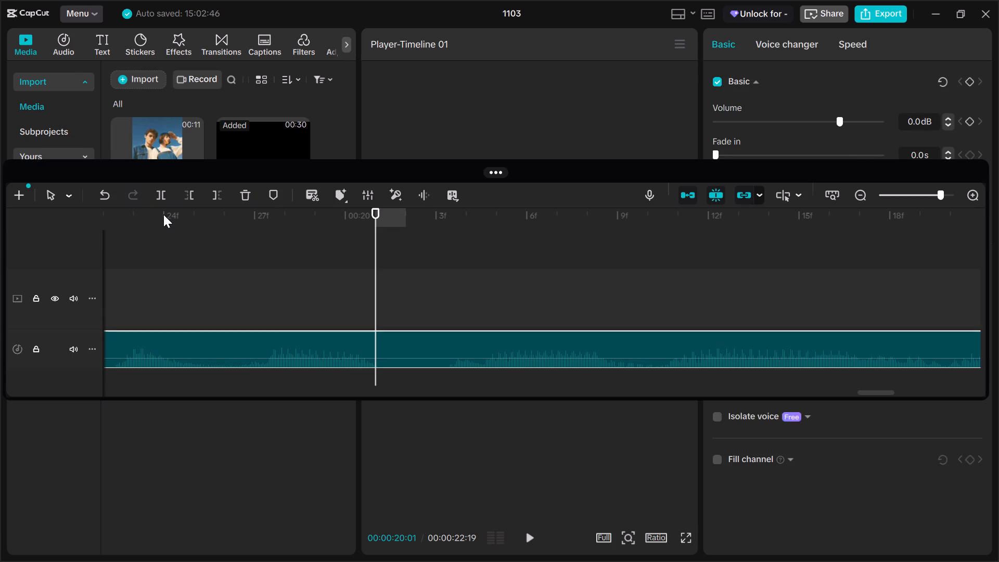
left_click(162, 193)
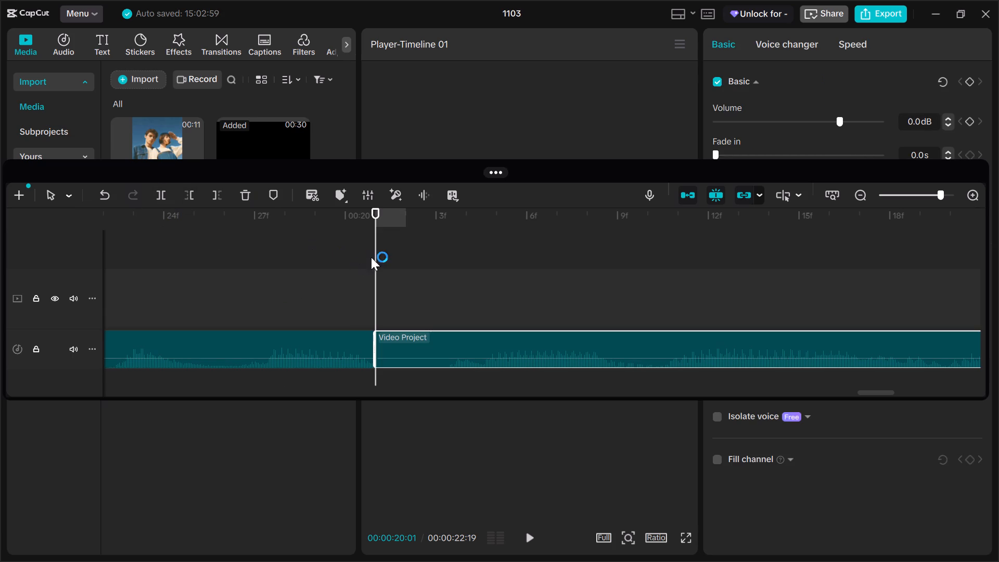
left_click_drag(375, 257, 442, 280)
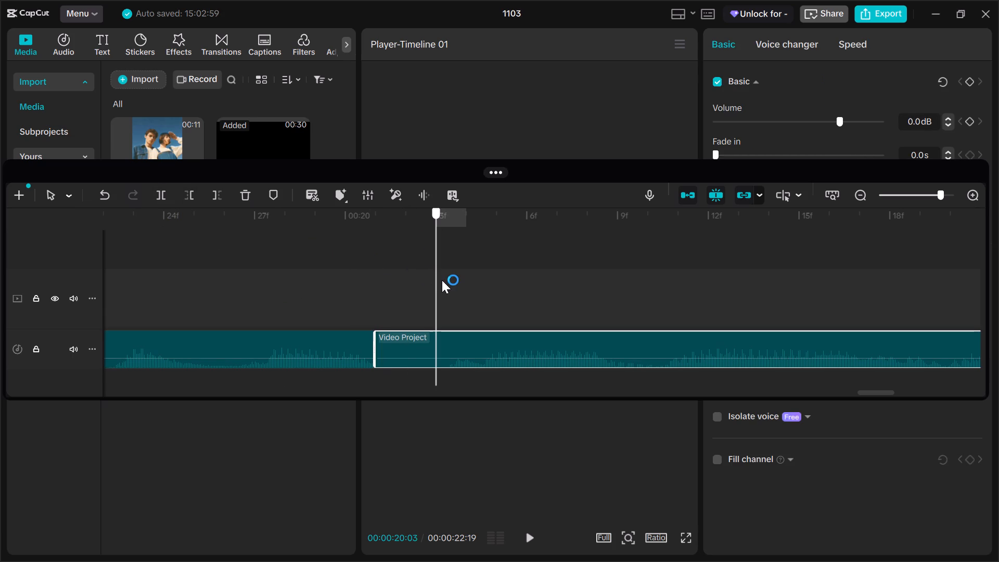
left_click_drag(442, 280, 447, 285)
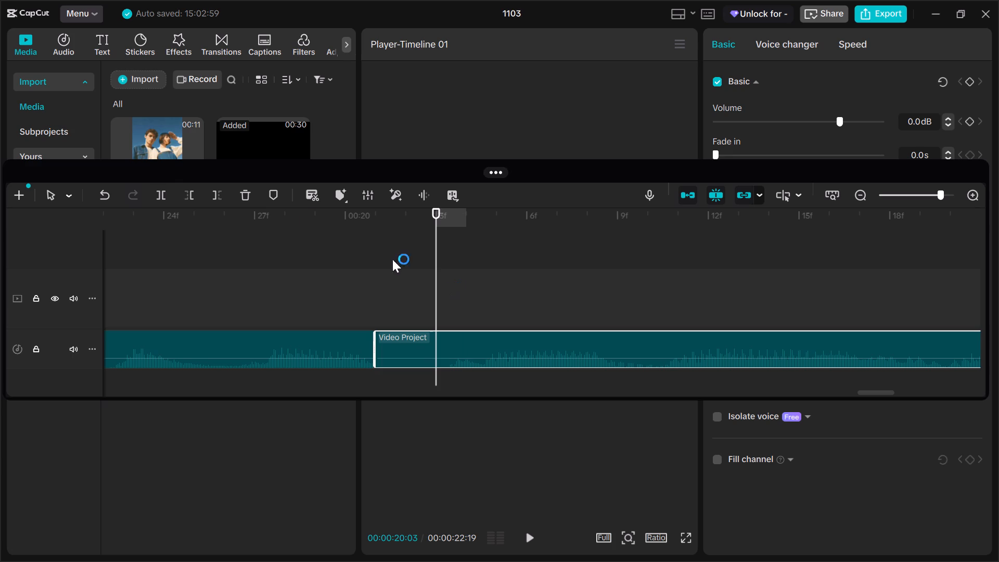
left_click(161, 188)
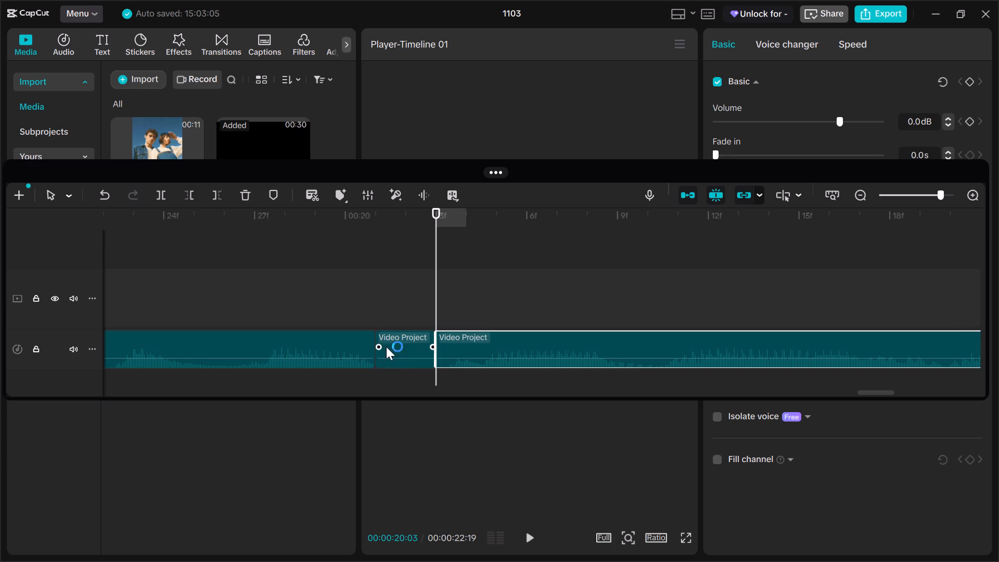
Delete the silent fragment between 00:00:20:01 and 00:00:20:03 and move the following audio clip back to 00:00:20:01.
left_click(399, 347)
left_click(246, 197)
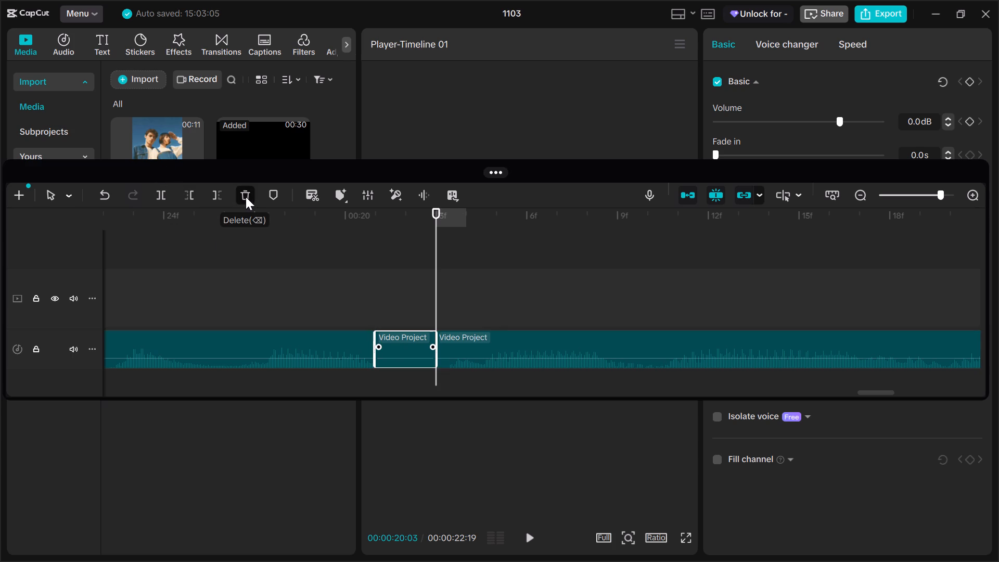
left_click(473, 327)
left_click(488, 342)
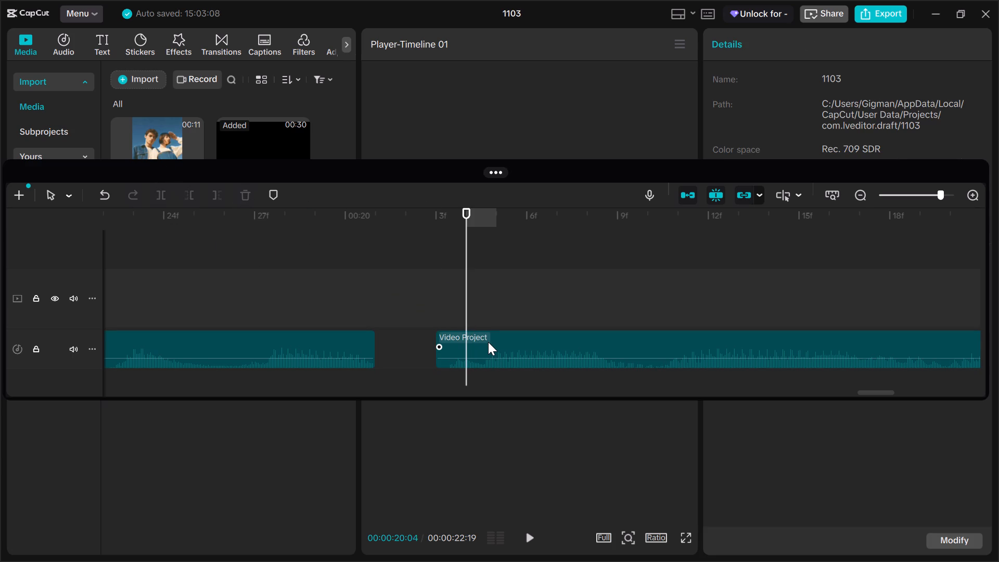
left_click_drag(488, 342, 432, 343)
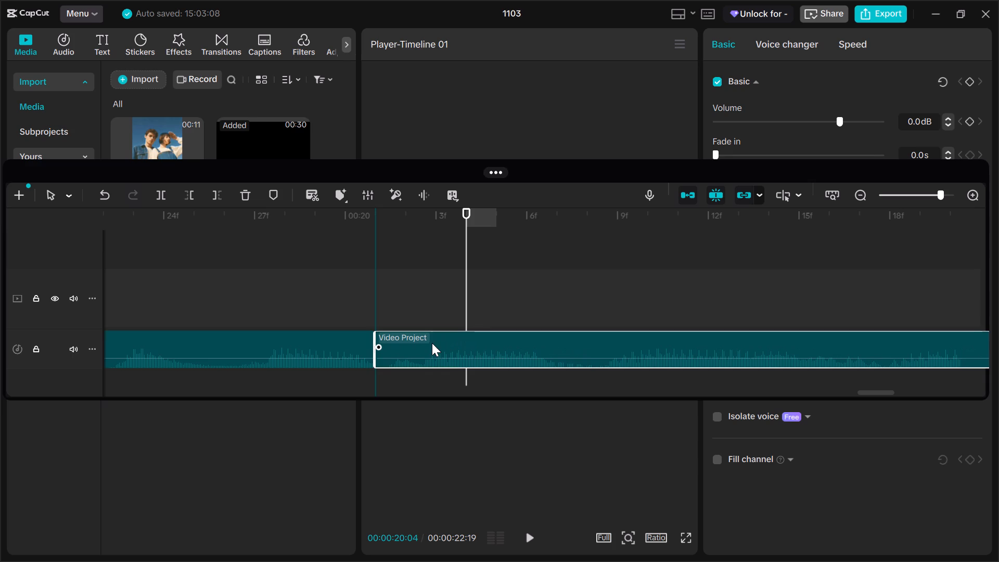
Split the audio clip before 00:00:20:01 at 00:00:19:22 and 00:00:19:12 to isolate the silent fragment.
left_click_drag(465, 279, 465, 279)
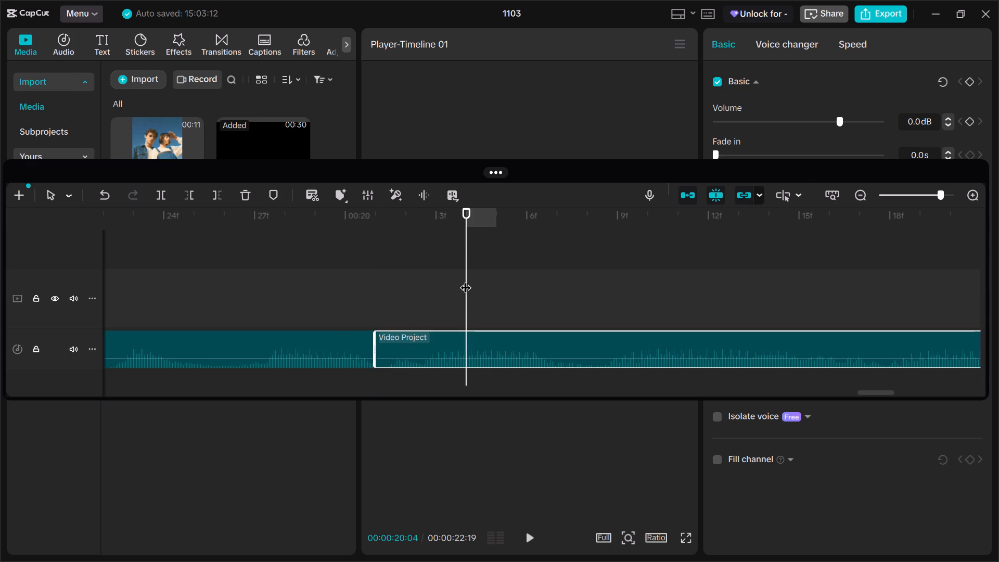
left_click_drag(465, 279, 341, 335)
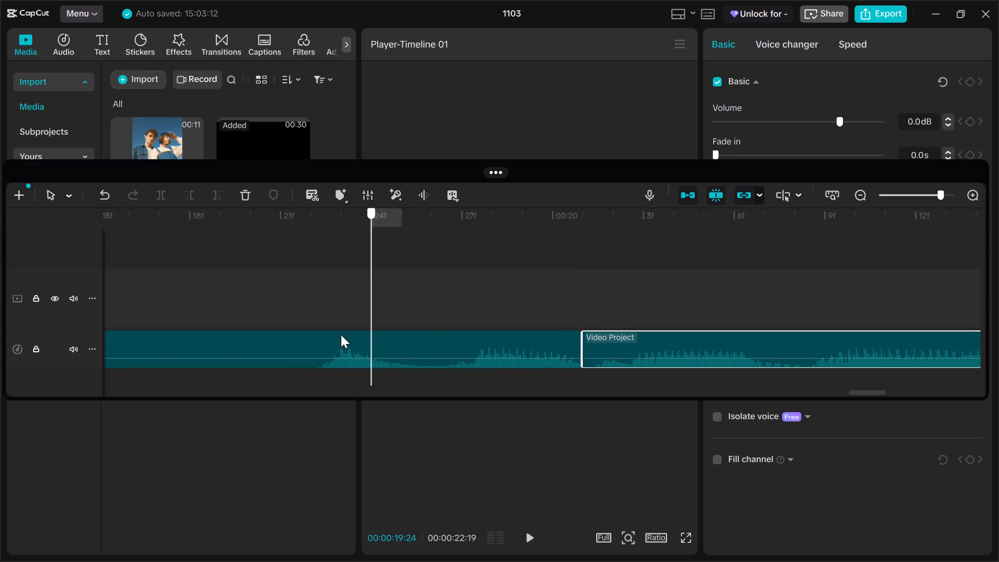
left_click_drag(341, 335, 319, 337)
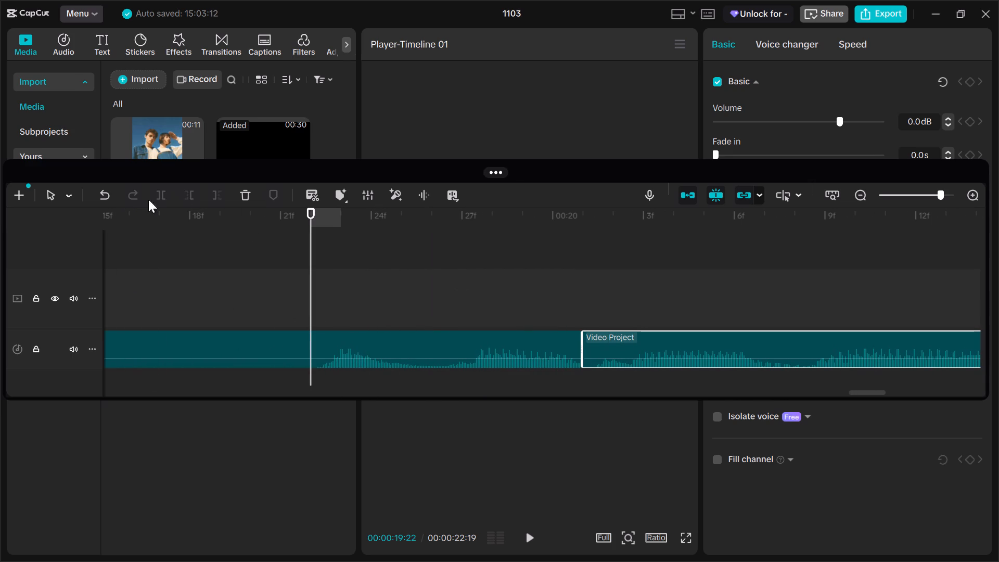
left_click(375, 358)
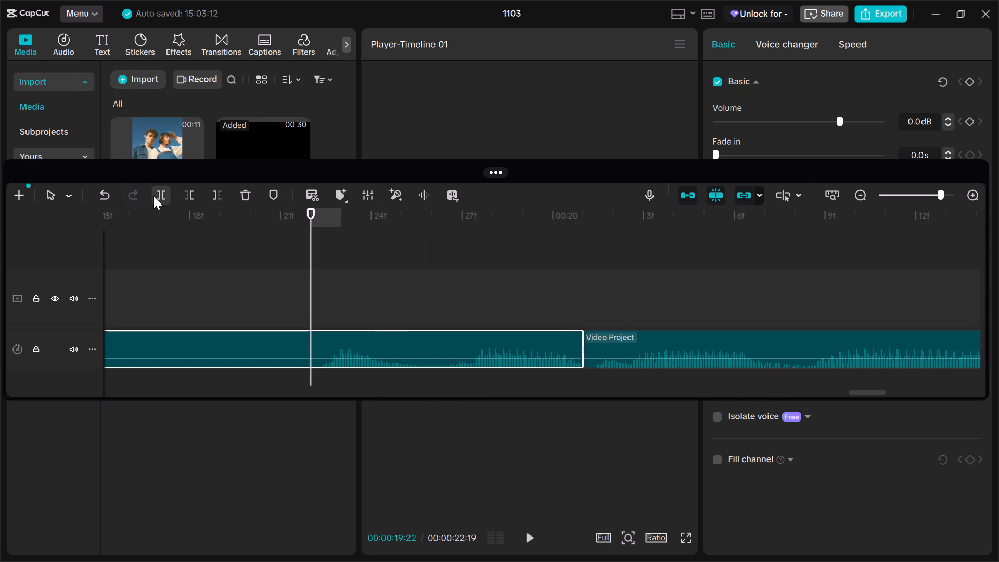
left_click(153, 196)
left_click_drag(308, 267, 235, 268)
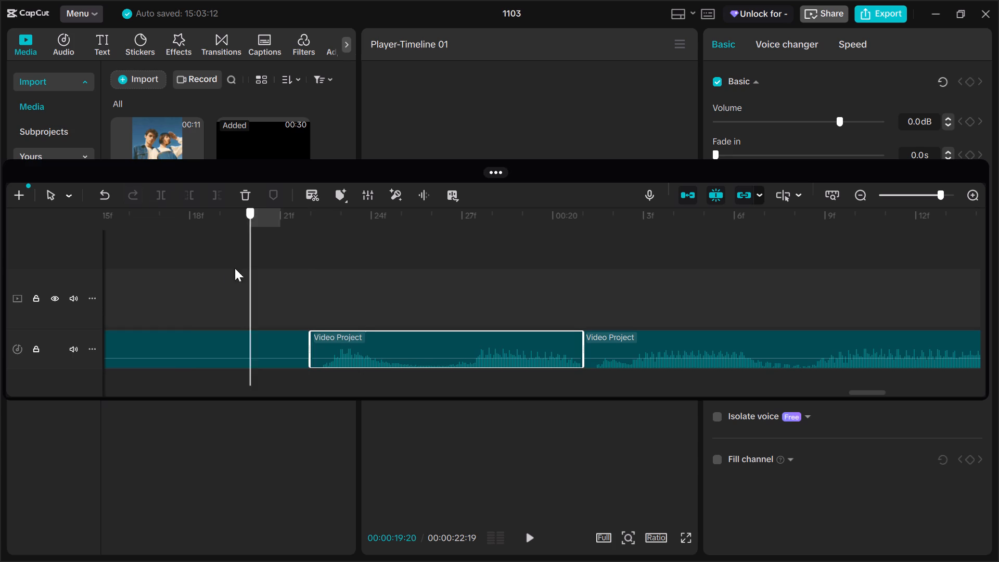
left_click_drag(235, 268, 191, 295)
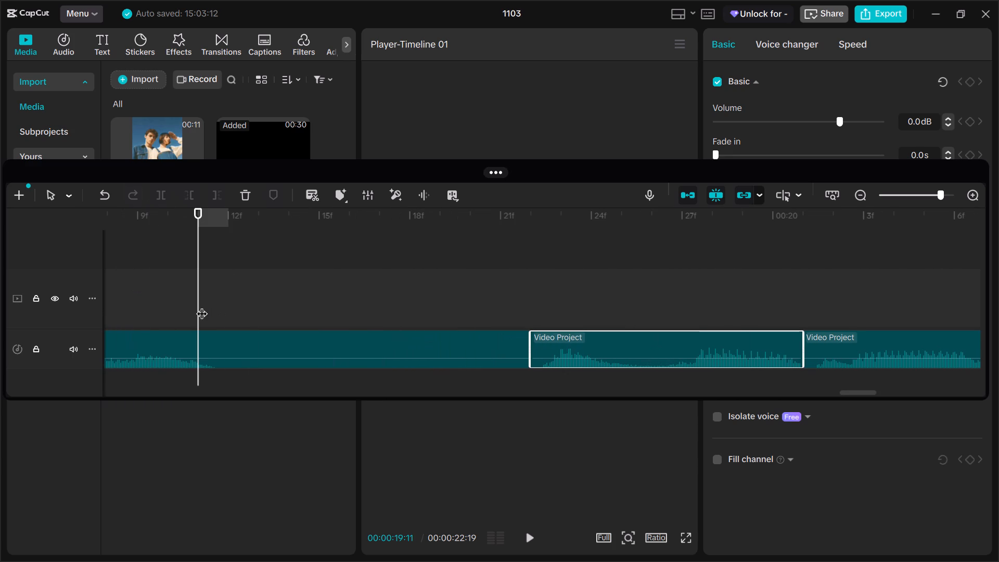
left_click_drag(196, 302, 218, 311)
left_click(298, 346)
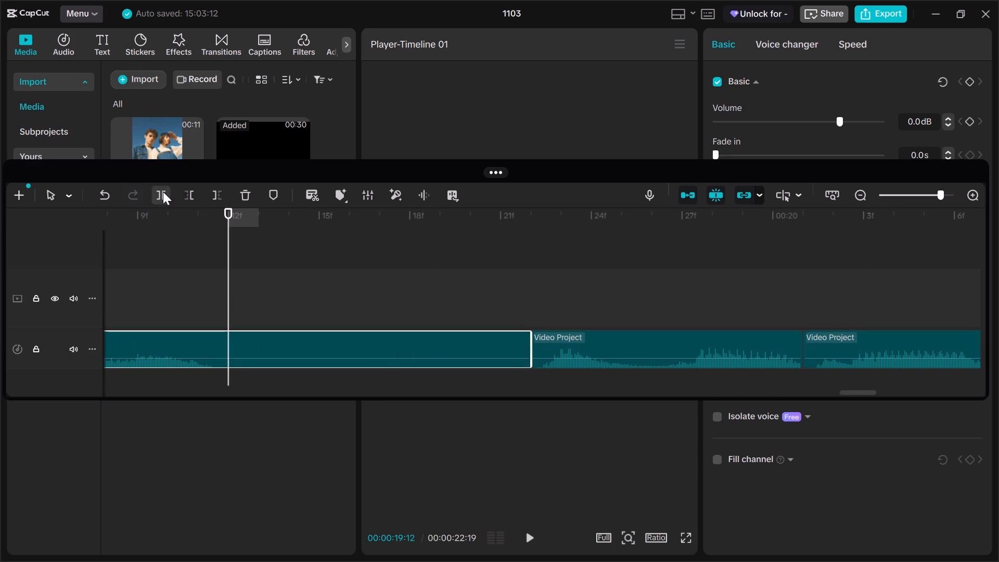
left_click(163, 191)
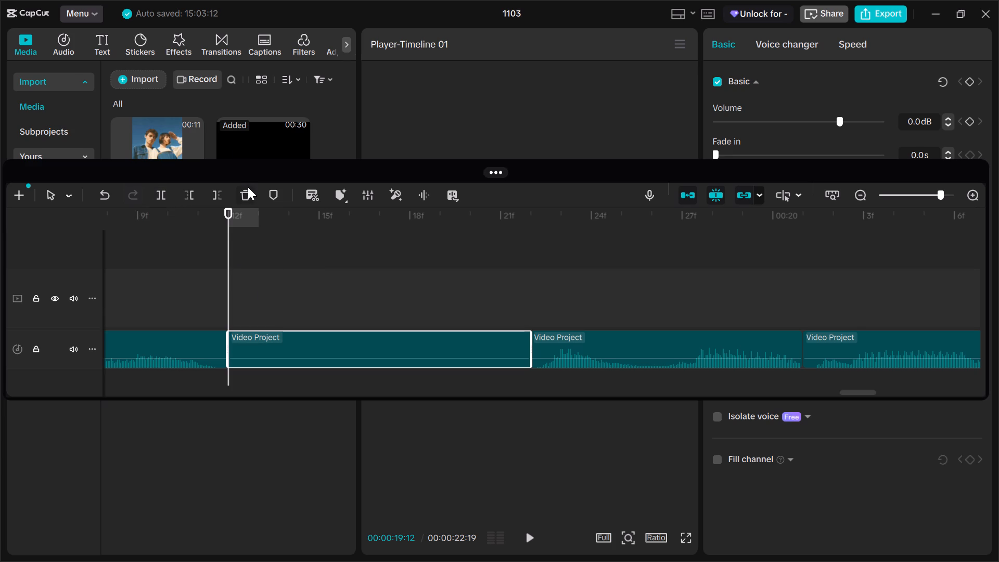
Delete the silent fragment between 00:00:19:12 and 00:00:19:22 and move the following audio clip back to 00:00:19:12.
left_click(248, 187)
left_click(598, 342)
left_click_drag(598, 342, 482, 338)
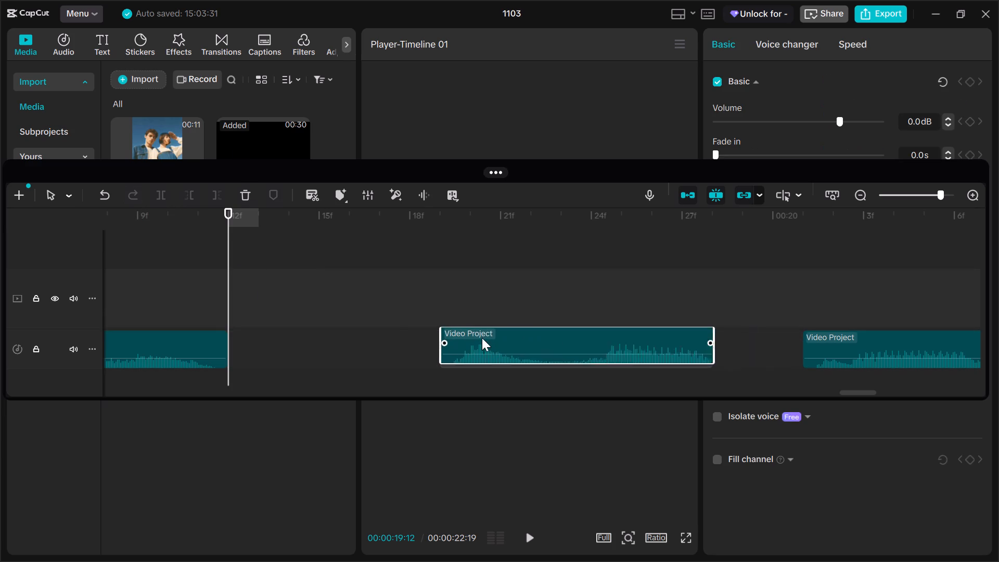
left_click_drag(482, 338, 301, 344)
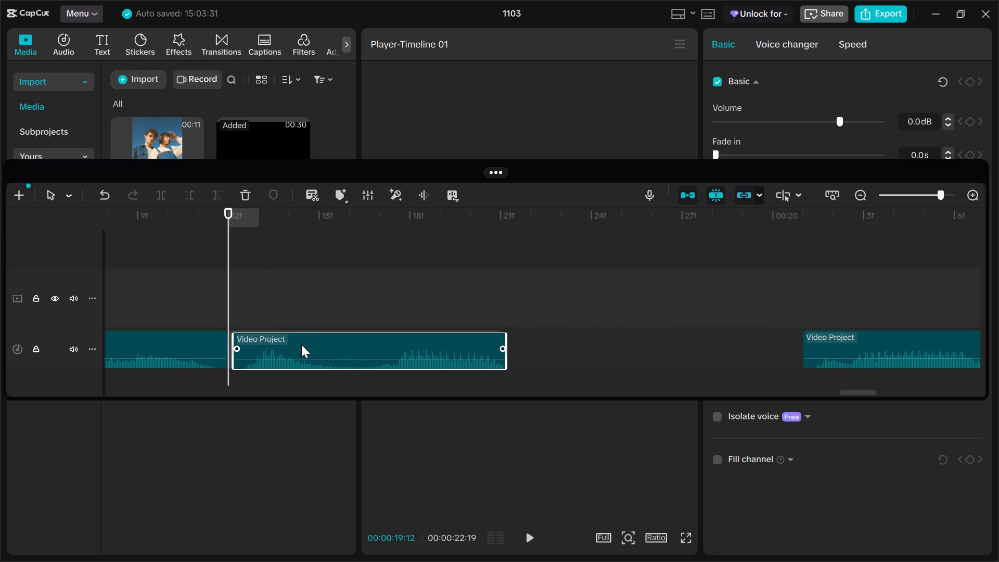
left_click_drag(301, 344, 298, 344)
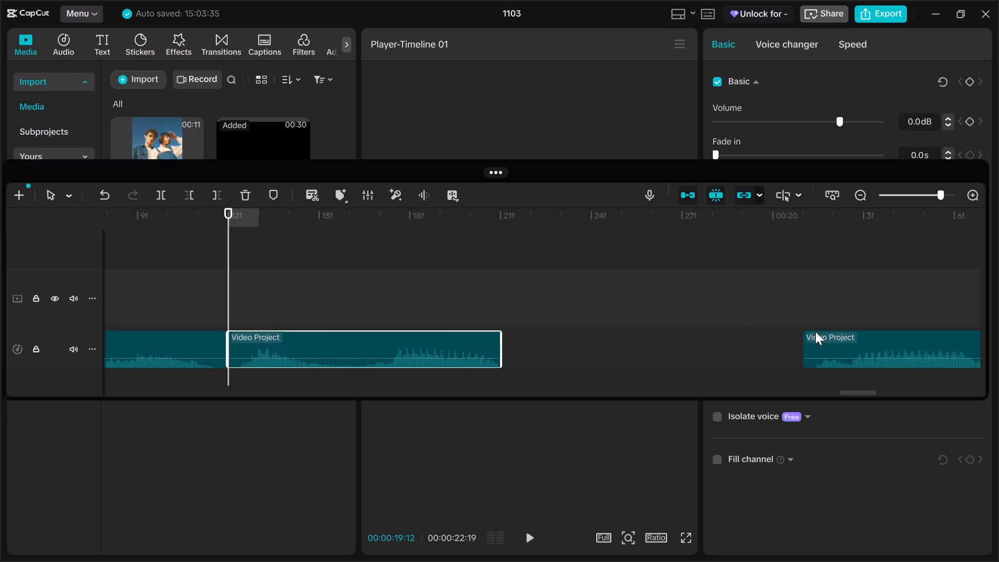
Close the two remaining gaps by moving the next audio clip back to 00:00:19:21 and the last one to 00:00:21:00.
left_click_drag(831, 341, 526, 346)
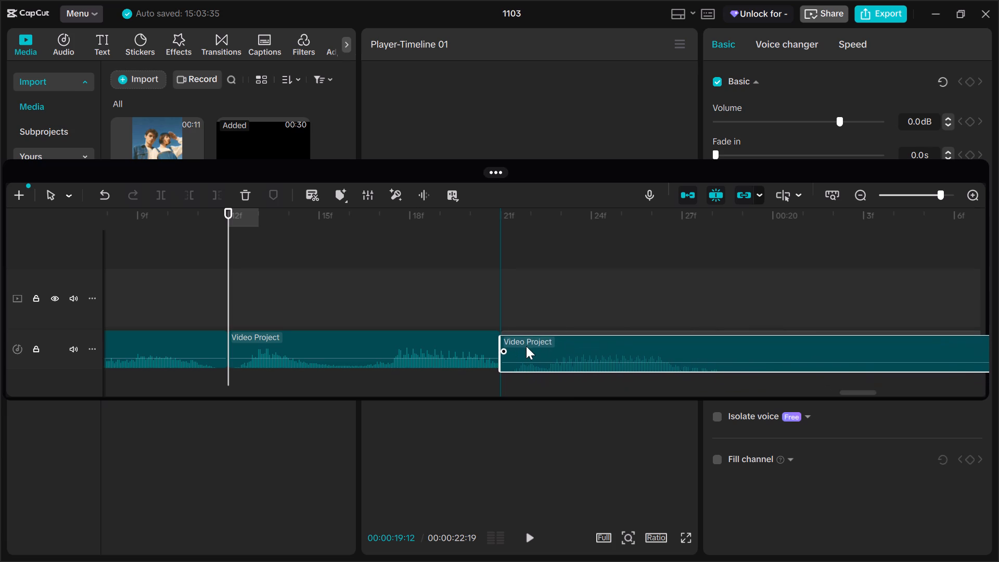
left_click_drag(526, 346, 526, 342)
scroll(671, 334, "left", 4)
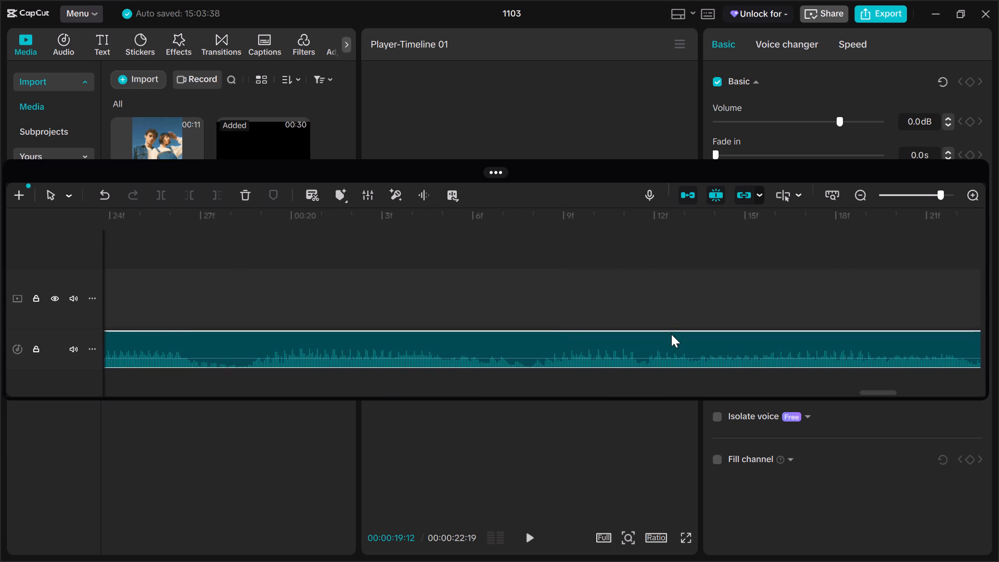
scroll(671, 334, "left", 2)
left_click_drag(879, 343, 612, 350)
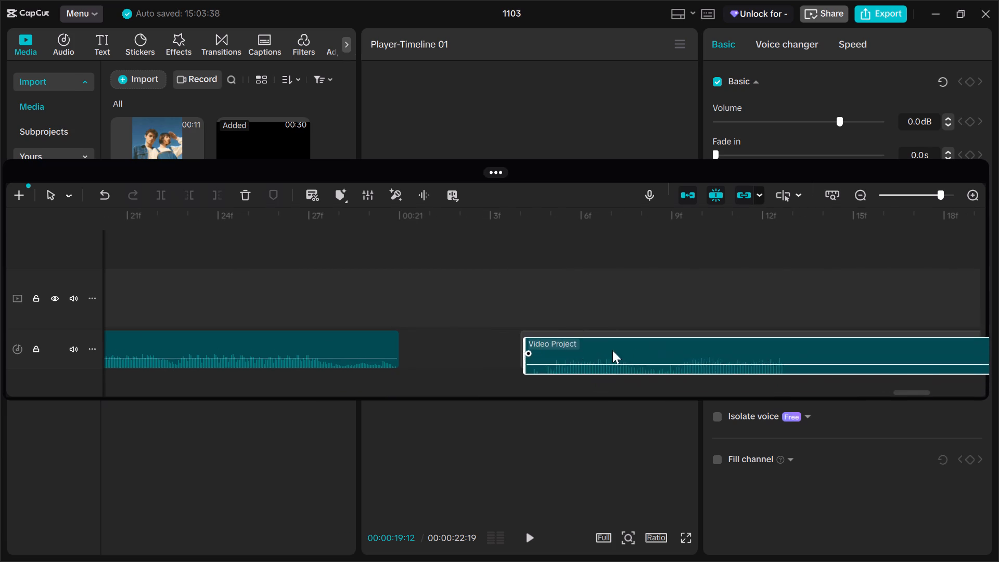
left_click_drag(612, 350, 519, 344)
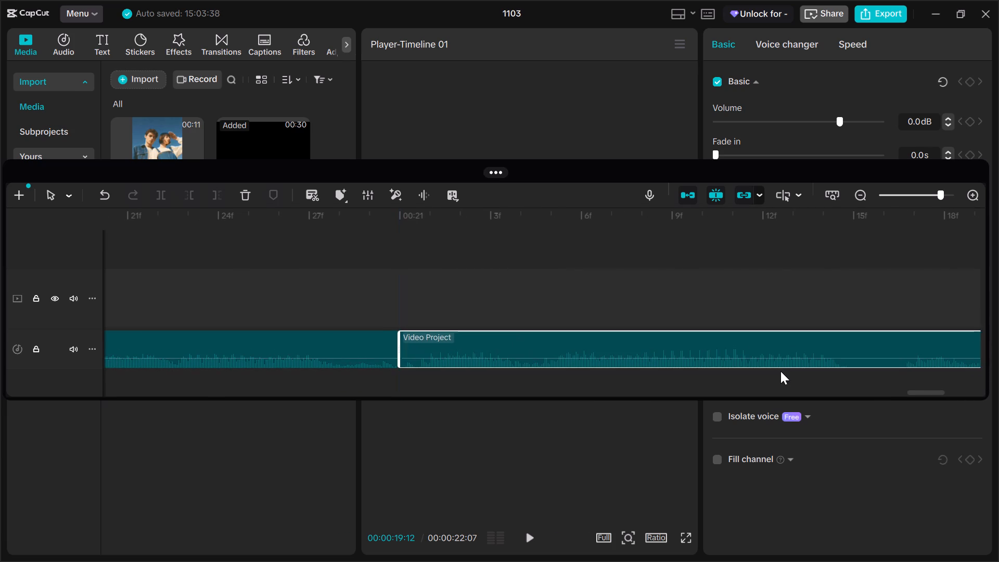
Split the audio clip before 00:00:19:12 at 00:00:17:29 and 00:00:17:27 to isolate the silent fragment.
scroll(780, 371, "left", 5)
scroll(780, 371, "right", 13)
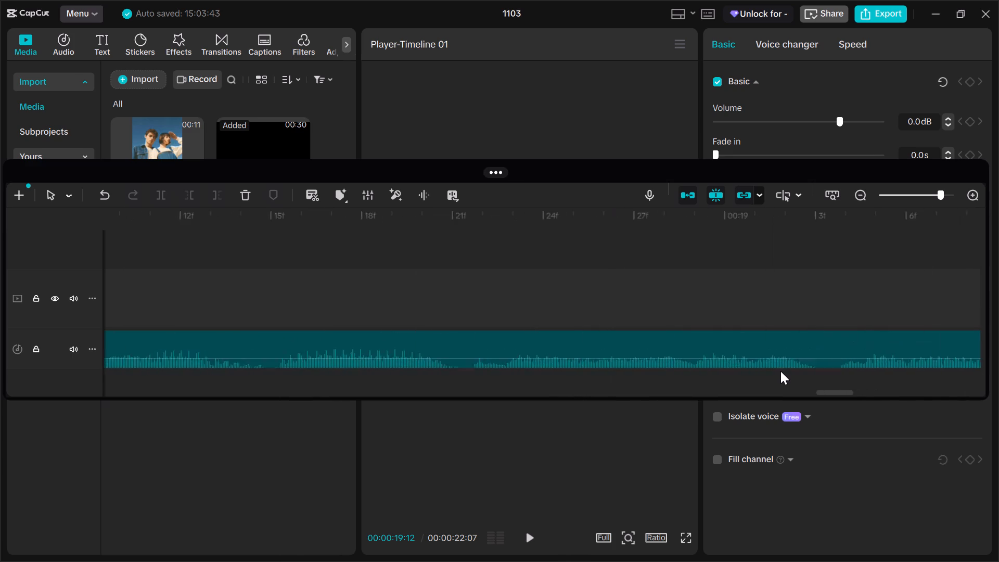
scroll(780, 371, "right", 1)
scroll(780, 371, "left", 2)
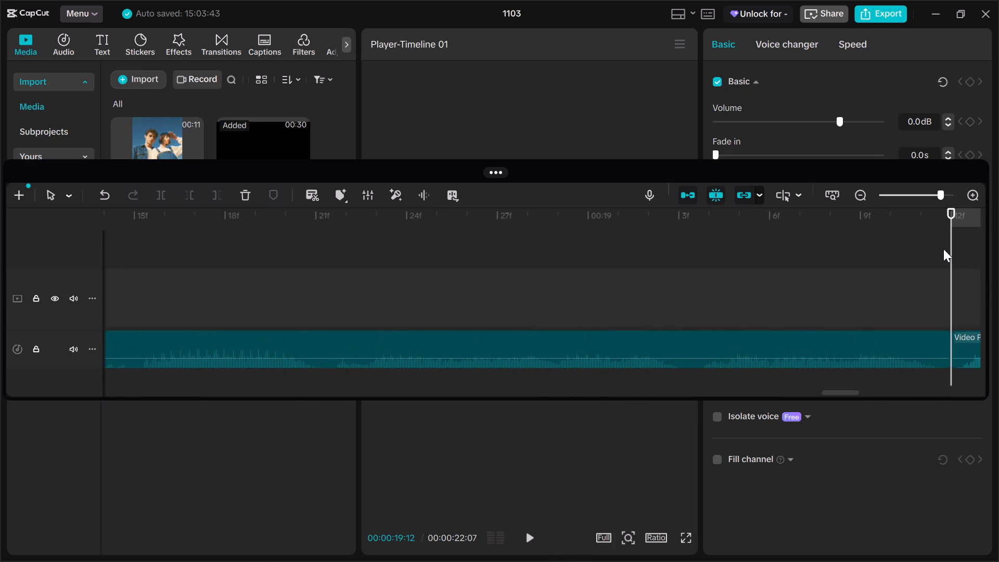
left_click_drag(946, 248, 265, 306)
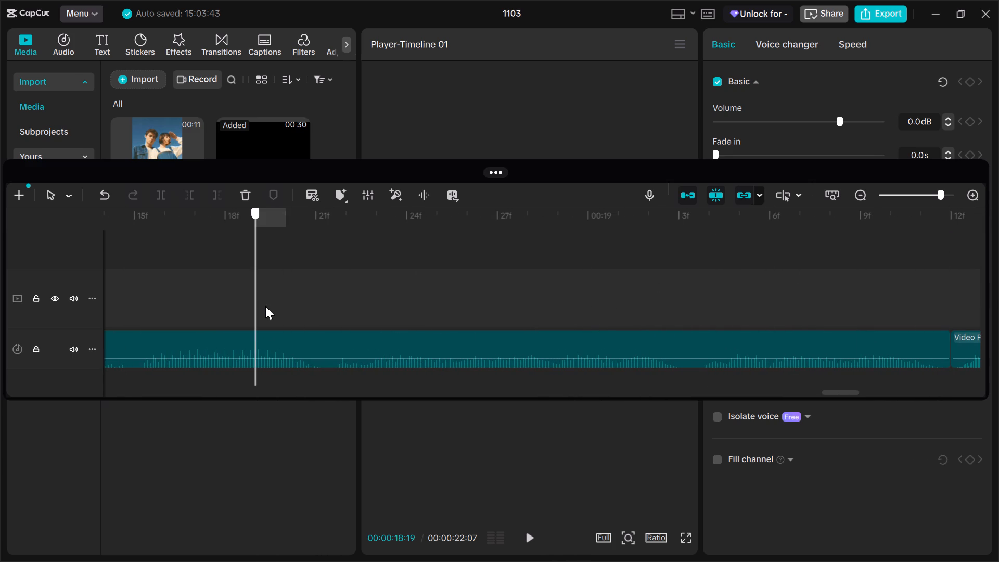
left_click_drag(265, 306, 304, 309)
scroll(304, 309, "right", 4)
left_click_drag(316, 295, 341, 294)
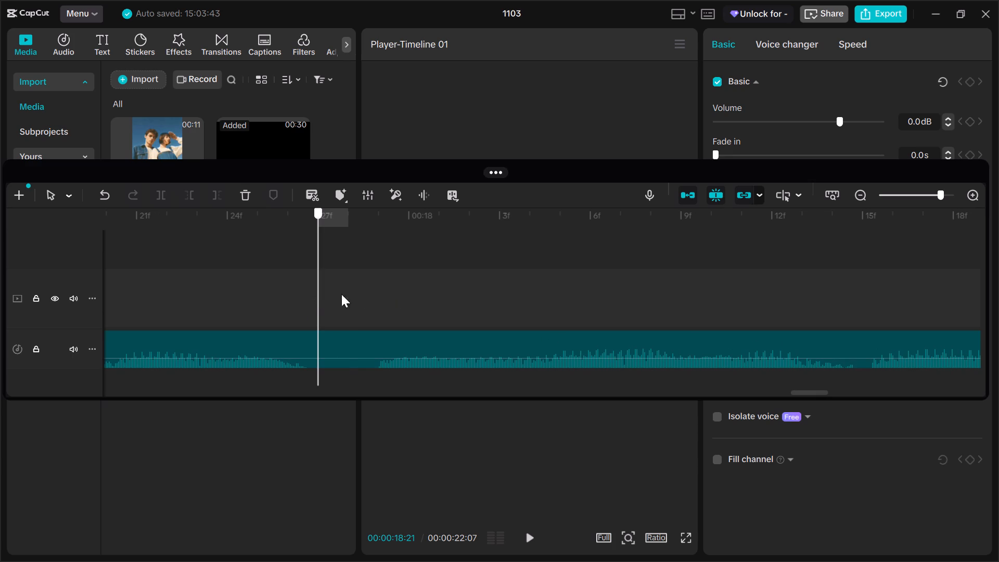
left_click_drag(341, 294, 371, 300)
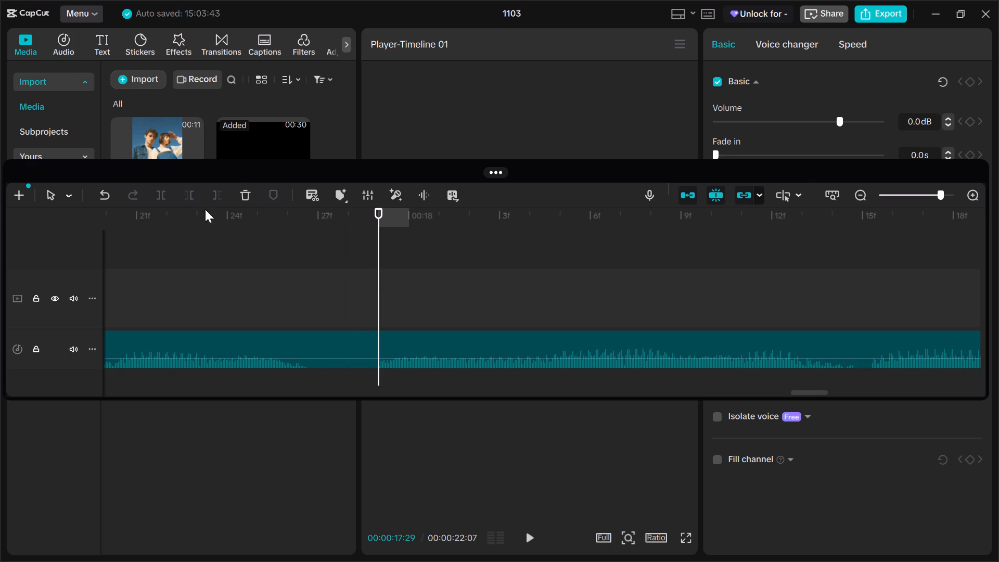
left_click(337, 337)
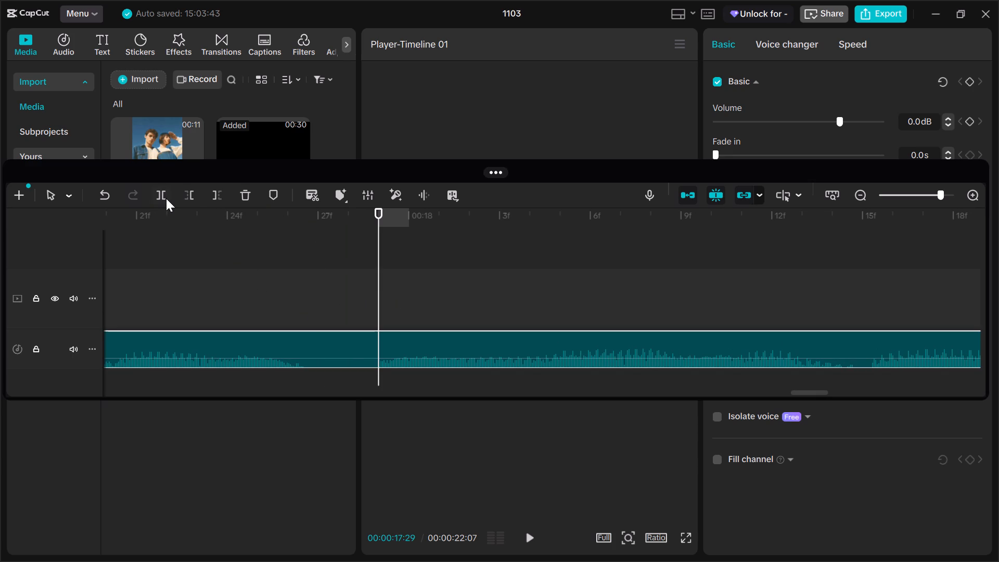
left_click(162, 196)
left_click(315, 349)
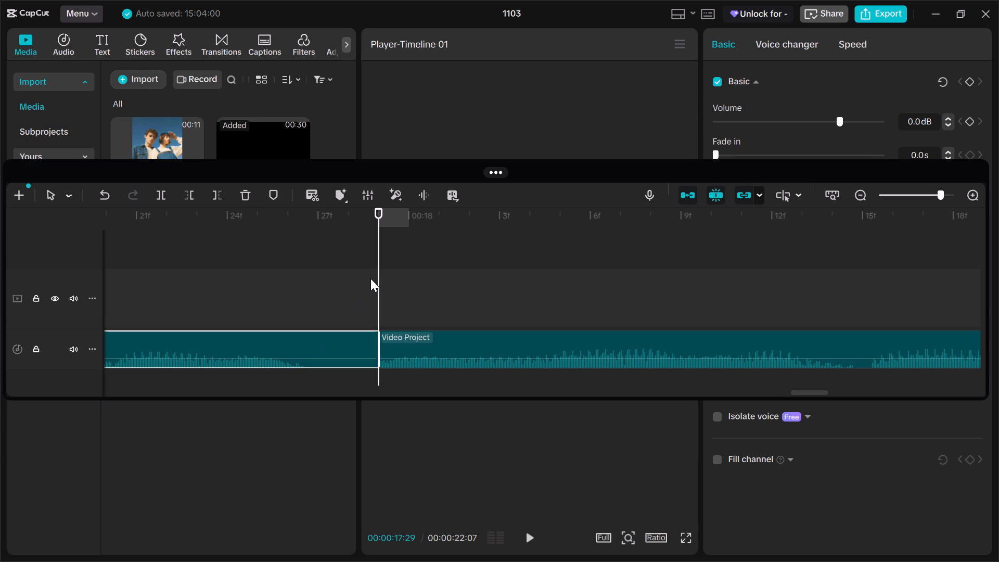
left_click_drag(376, 273, 303, 286)
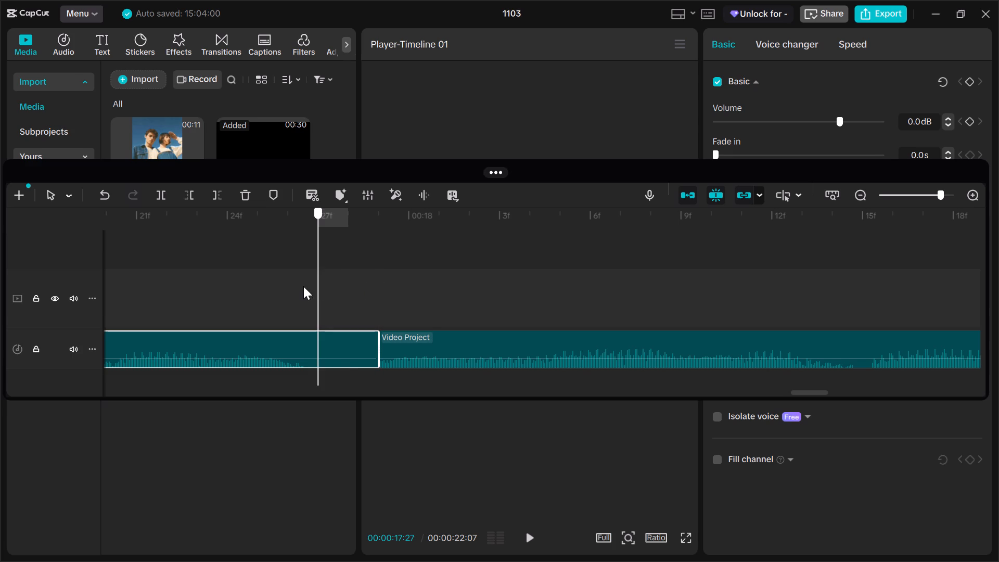
left_click_drag(303, 286, 310, 295)
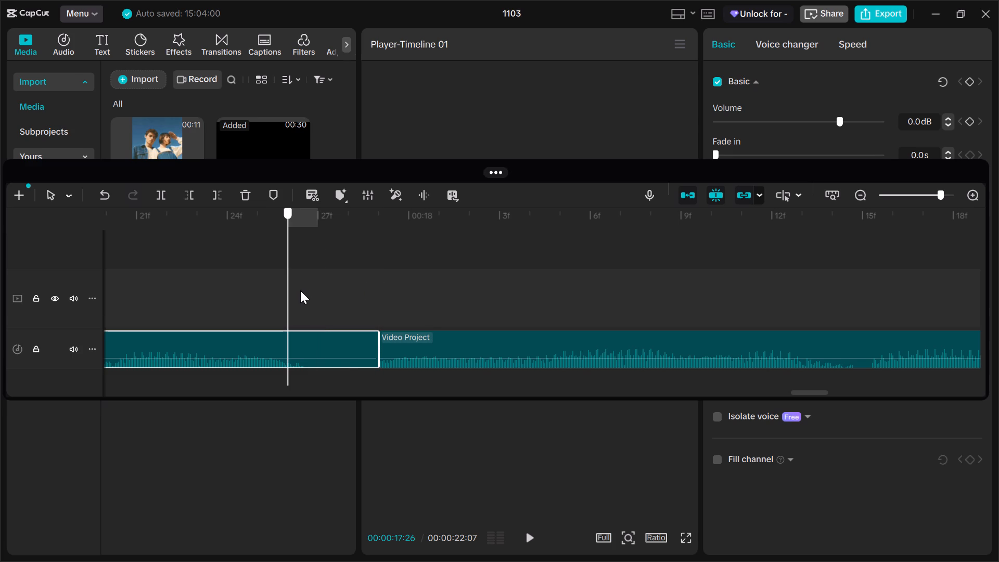
left_click(159, 195)
Delete the silent fragment between 00:00:17:27 and 00:00:17:29 and move the preceding audio clip forward to end at 00:00:17:29.
left_click(251, 197)
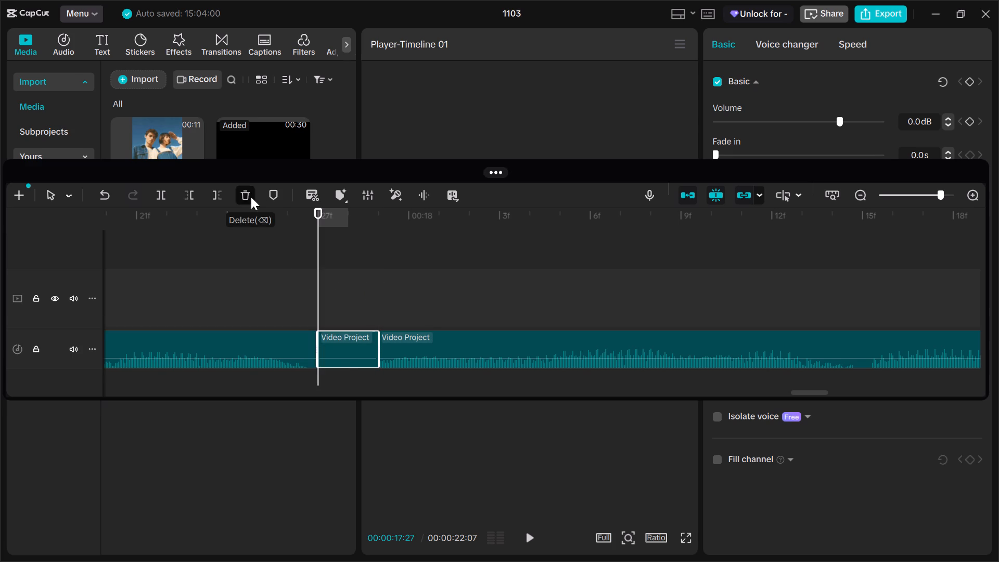
left_click_drag(266, 342, 480, 346)
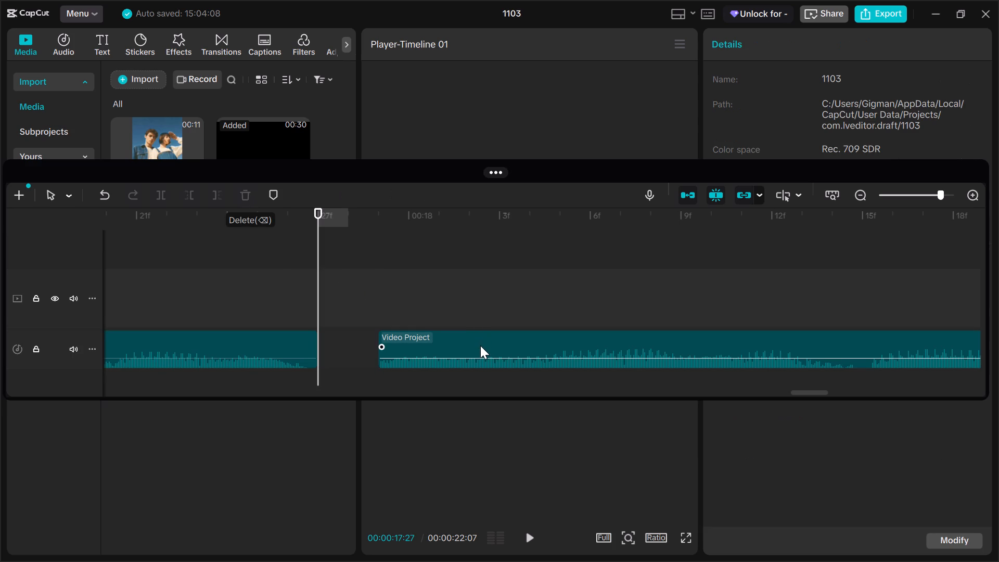
left_click_drag(480, 346, 329, 346)
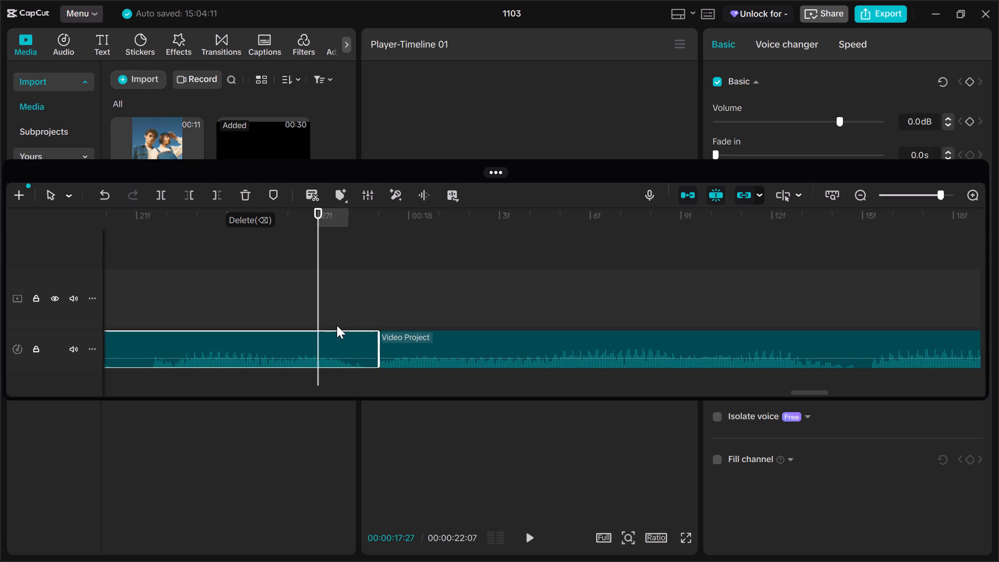
Split the audio clip before 00:00:17:29 at 00:00:17:08 and 00:00:17:07 to isolate the short silent fragment.
left_click_drag(317, 295, 337, 325)
left_click_drag(337, 325, 585, 382)
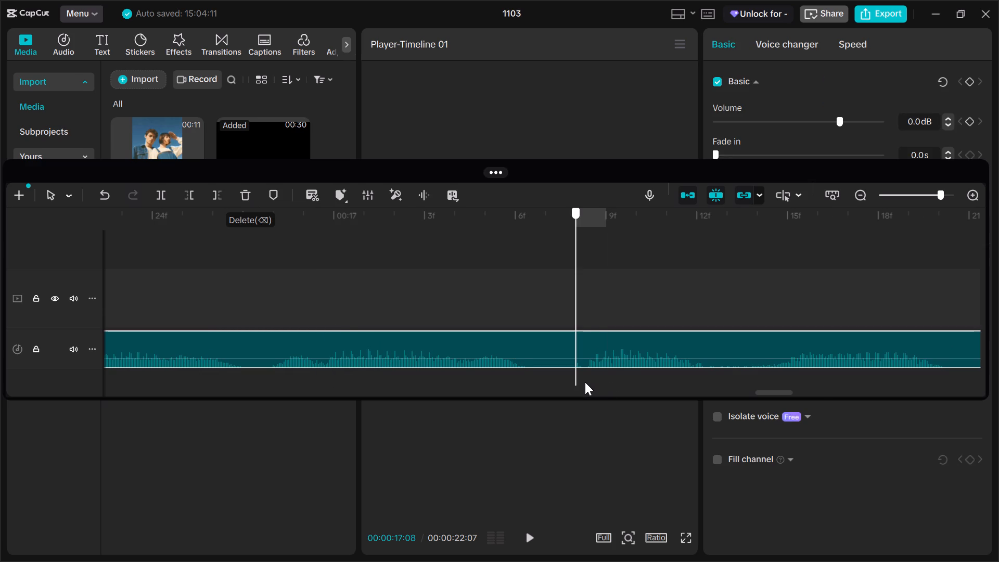
left_click(166, 194)
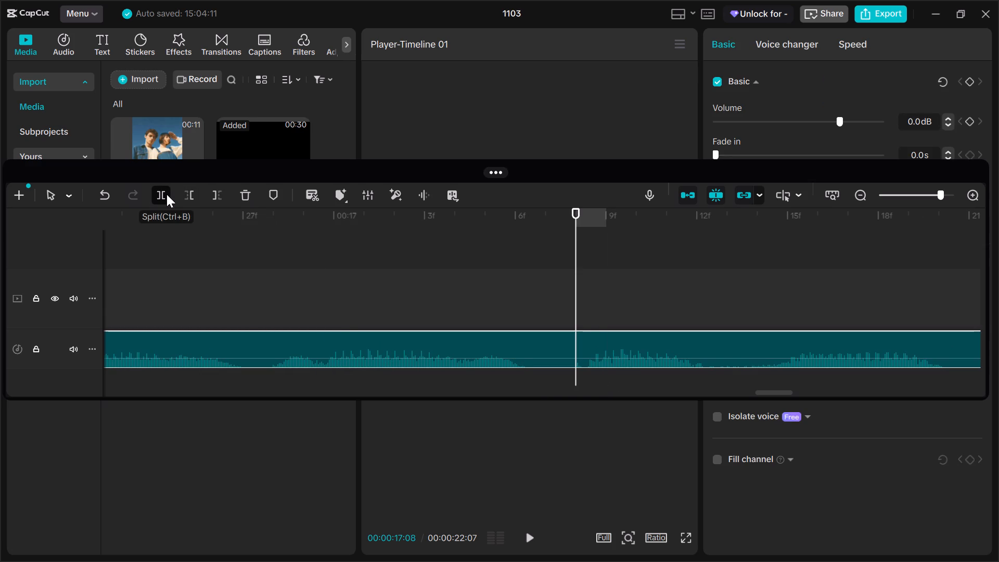
left_click_drag(573, 270, 525, 270)
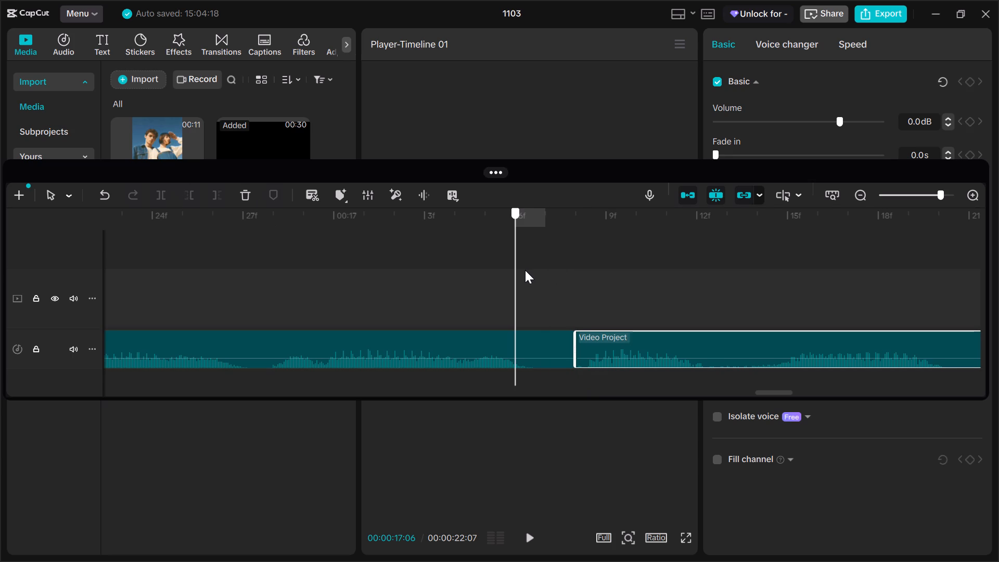
left_click_drag(525, 270, 533, 274)
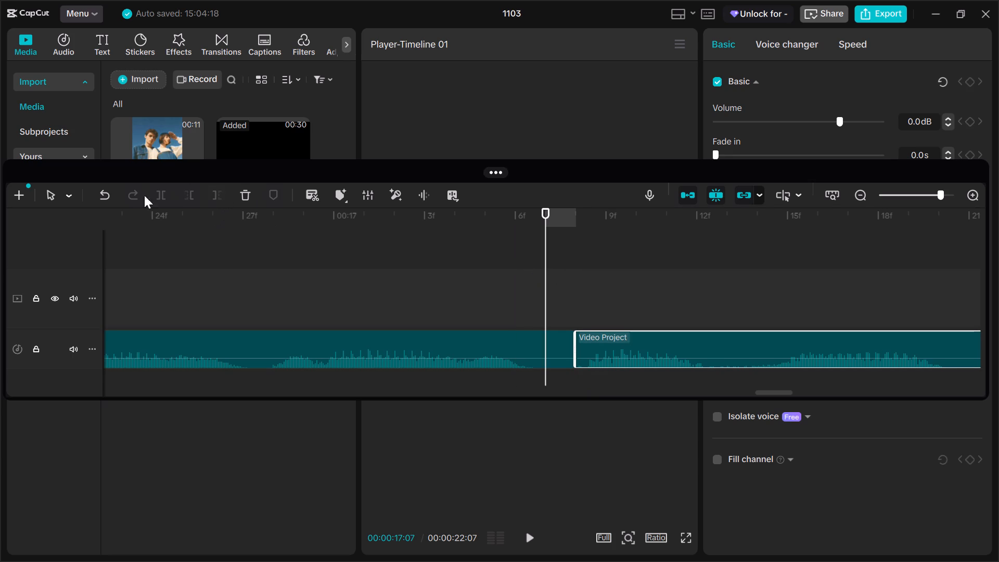
left_click(381, 360)
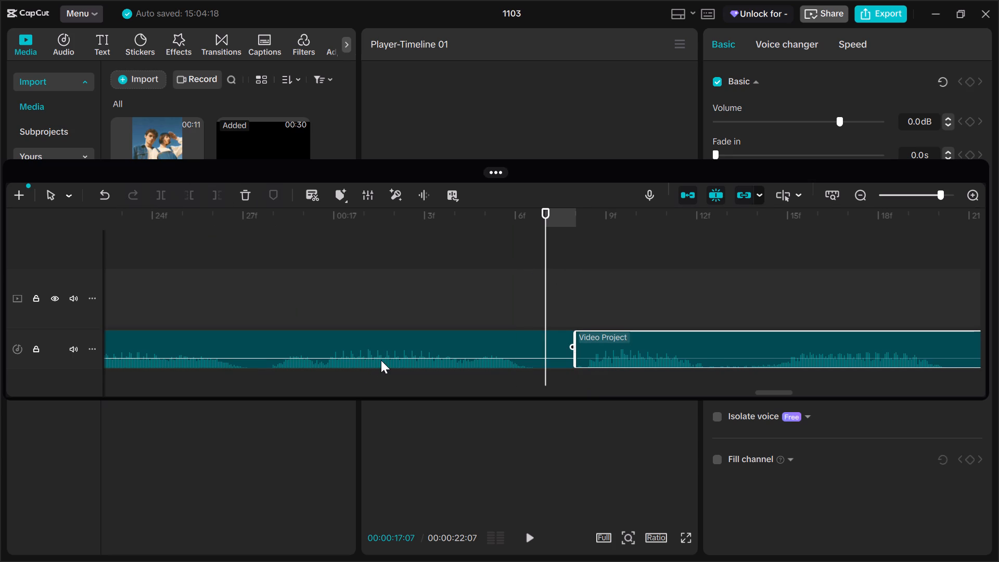
left_click(162, 191)
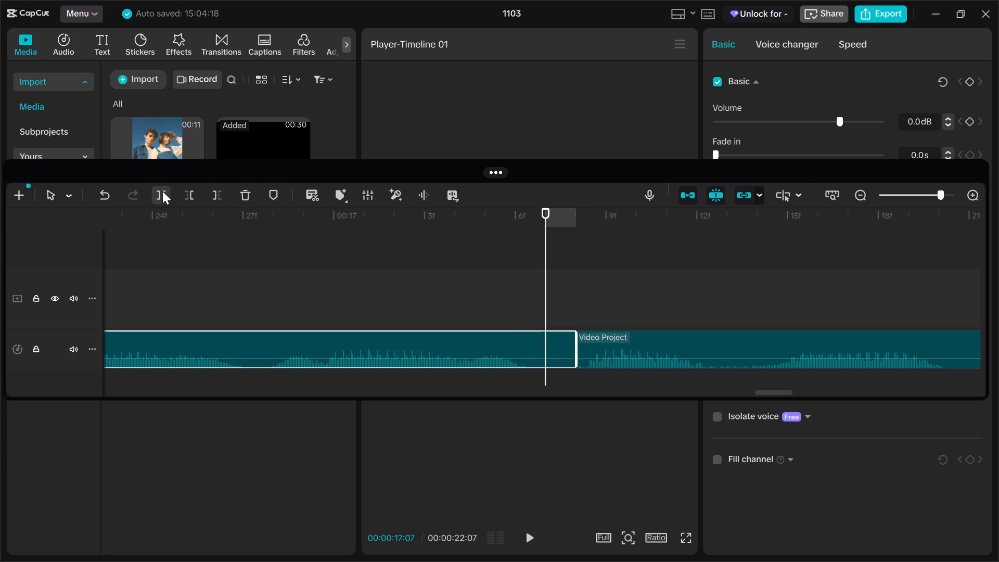
Delete the silent fragment between 00:00:17:07 and 00:00:17:08 and move the preceding audio clip forward to end at 00:00:17:08.
left_click(244, 192)
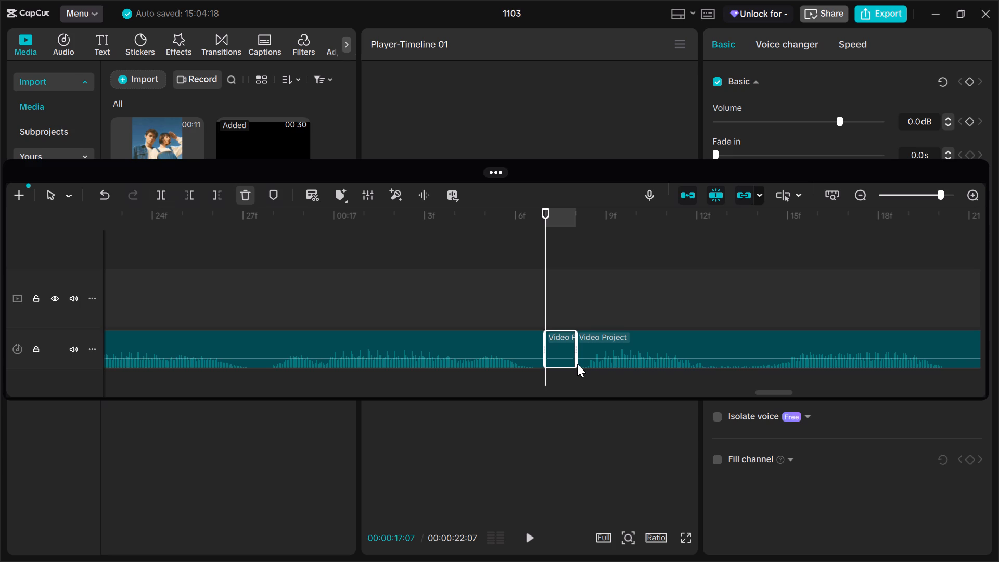
left_click(608, 343)
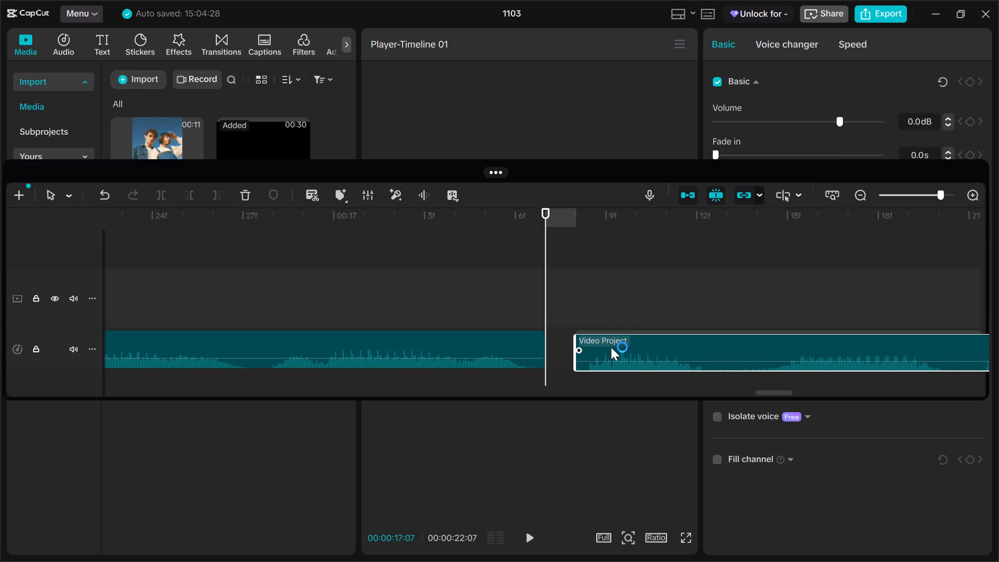
scroll(670, 348, "left", 3)
scroll(670, 348, "right", 1)
scroll(611, 347, "right", 2)
left_click(494, 347)
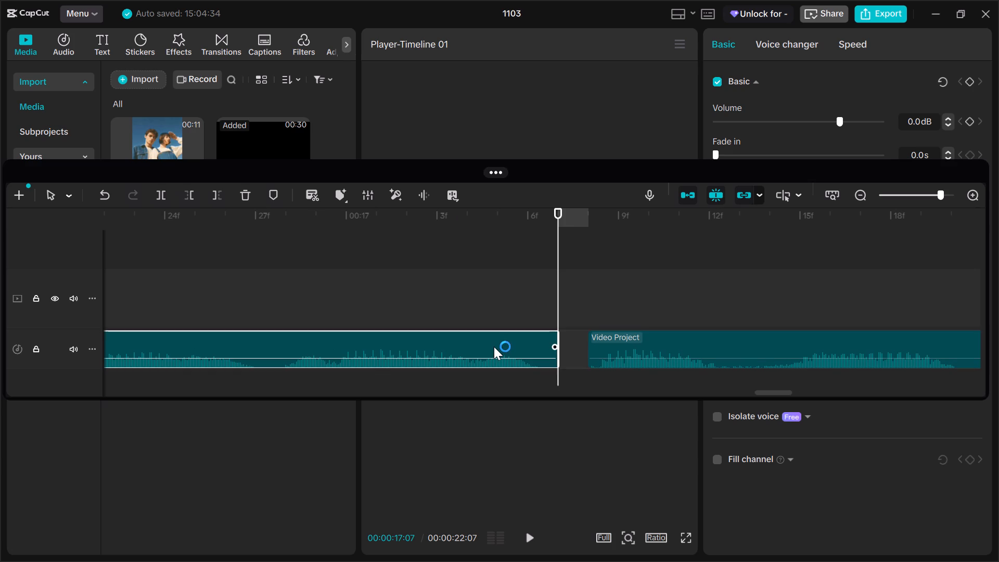
left_click_drag(494, 347, 528, 349)
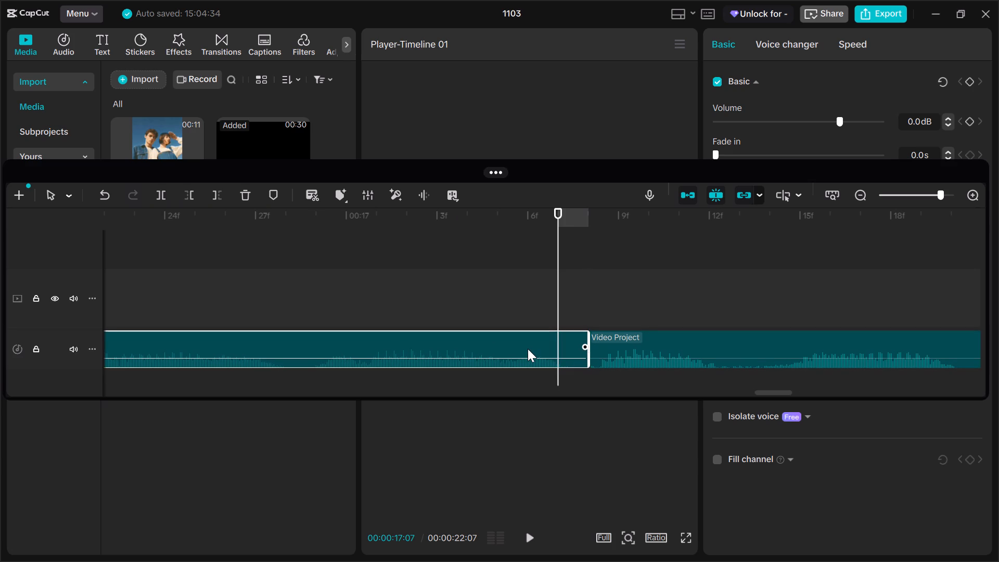
Split the audio clip before 00:00:17:08 at 00:00:16:28 and 00:00:16:29 to isolate the short silent fragment.
scroll(460, 343, "right", 1)
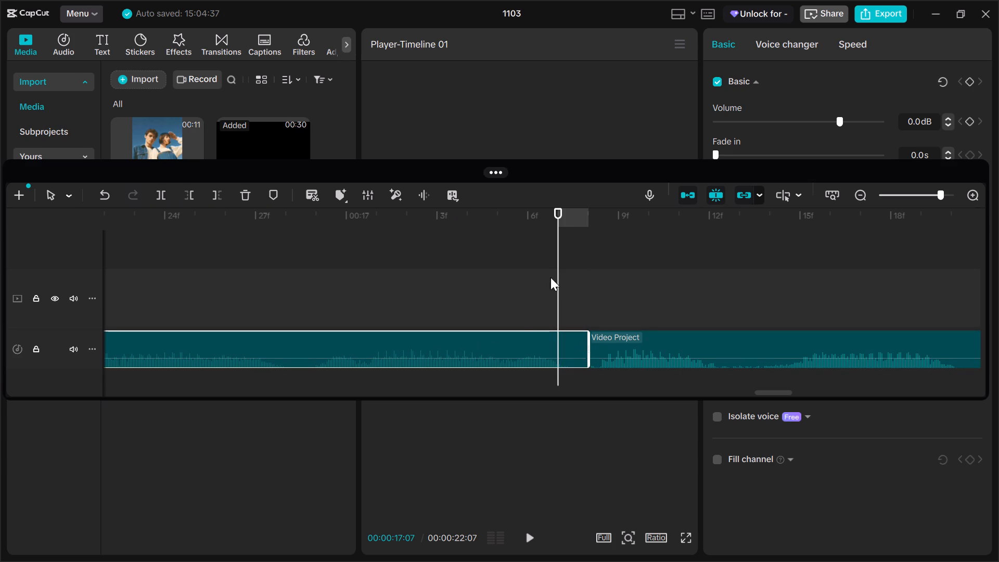
left_click_drag(561, 273, 319, 296)
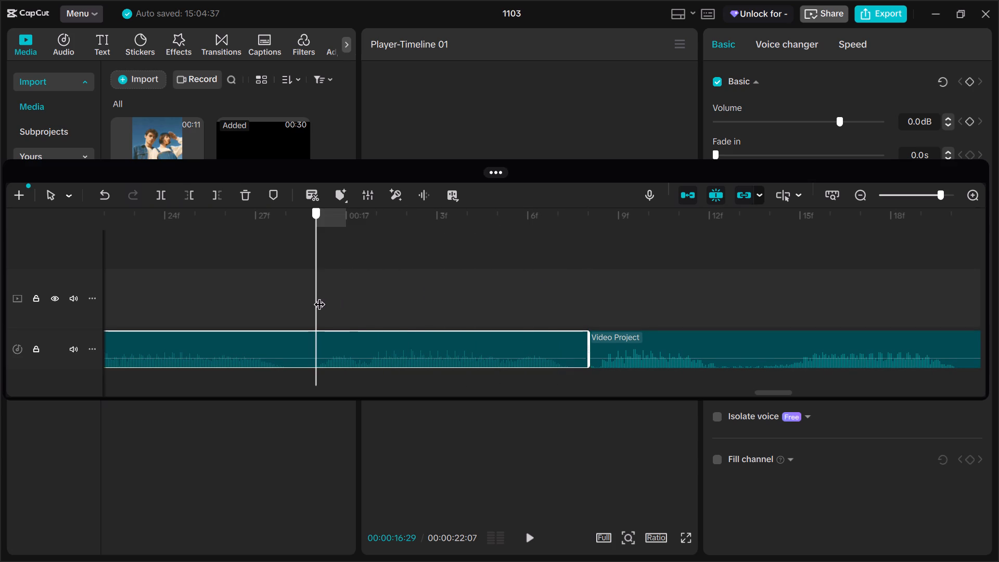
left_click_drag(319, 296, 318, 296)
left_click_drag(318, 296, 288, 304)
left_click(165, 198)
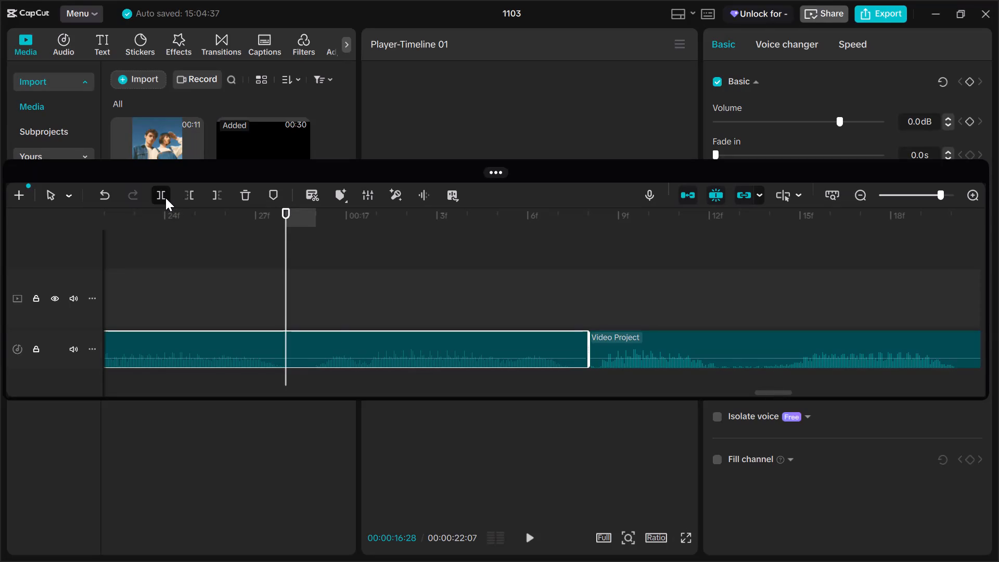
left_click_drag(285, 232, 315, 243)
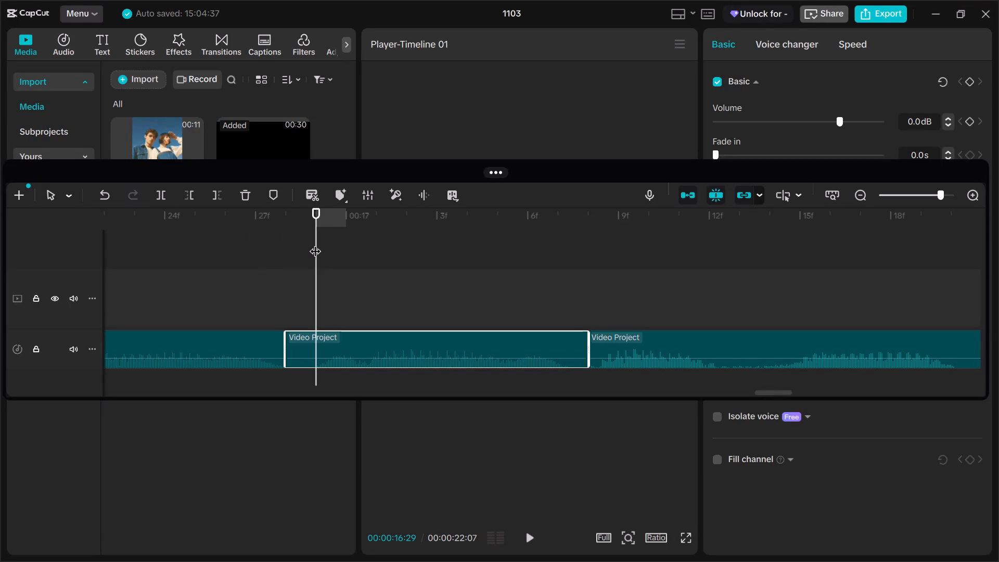
left_click(168, 195)
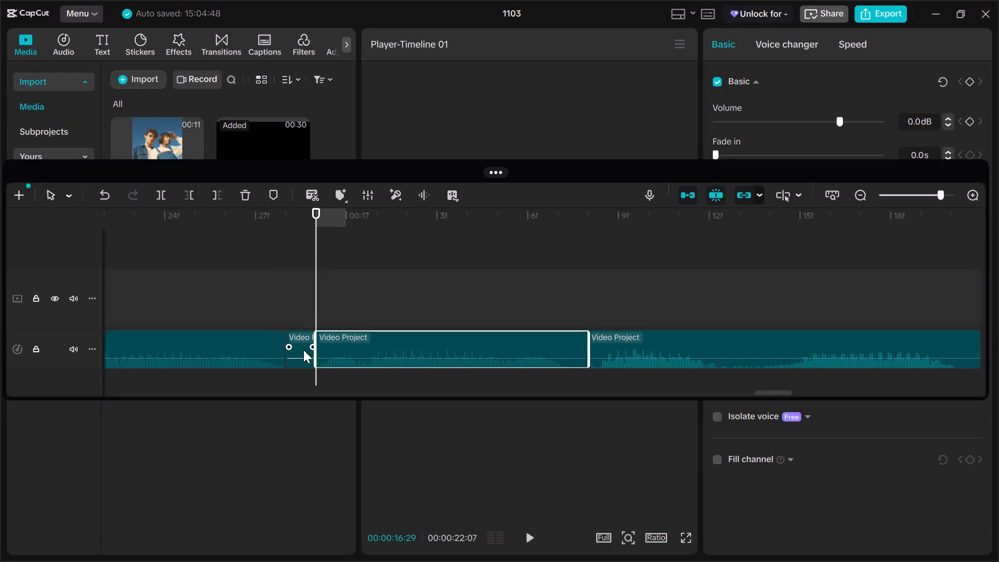
Delete the silent fragment between 00:00:16:28 and 00:00:16:29 and move the preceding audio clip forward to end at 00:00:16:29.
left_click(303, 350)
left_click(246, 194)
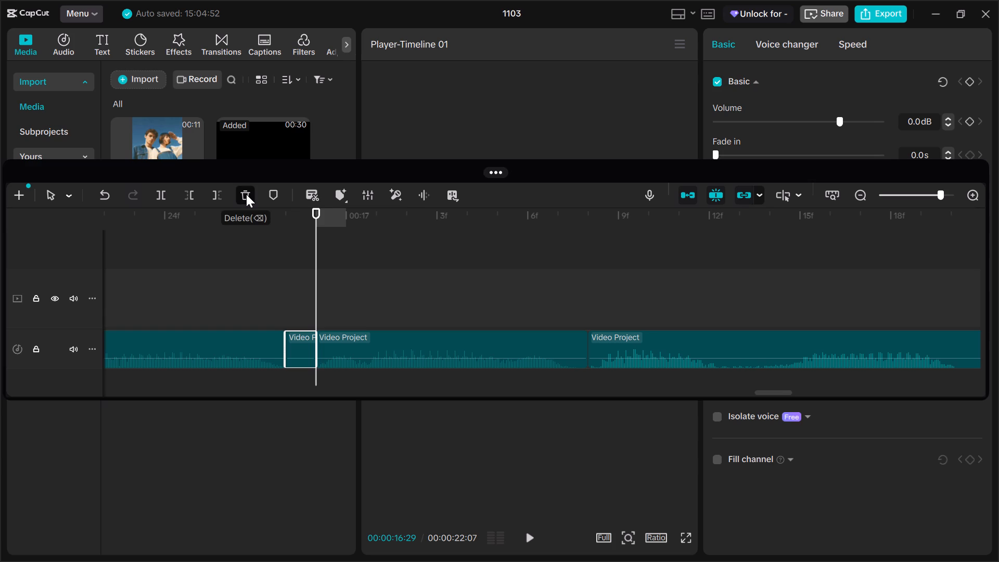
left_click_drag(223, 344, 251, 350)
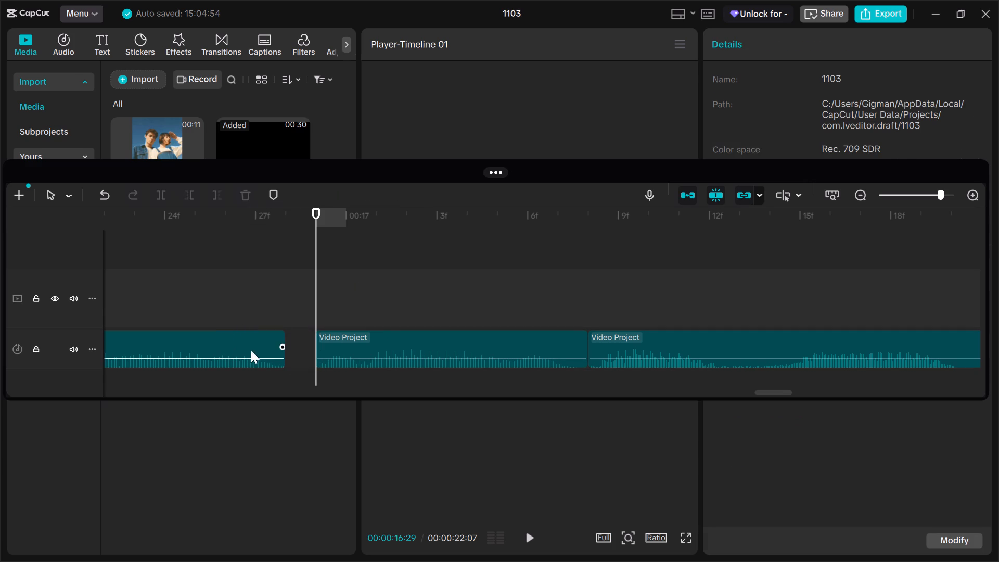
left_click_drag(251, 350, 240, 342)
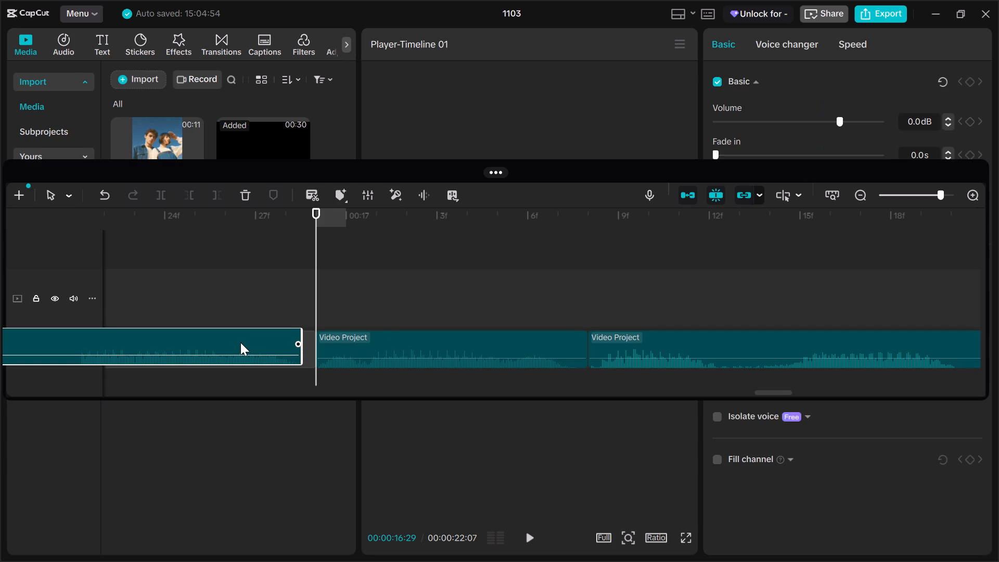
left_click_drag(240, 342, 250, 347)
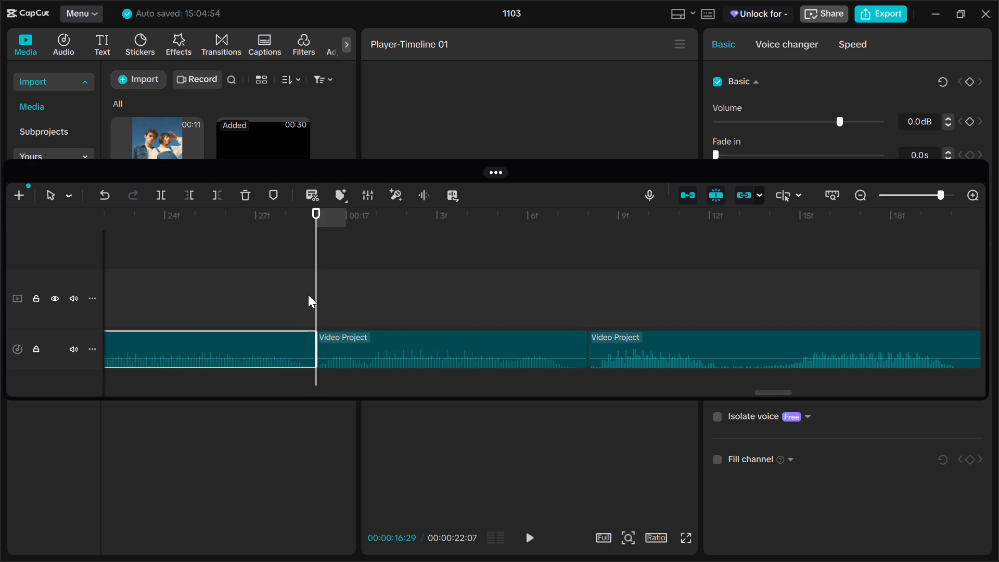
Split the audio clip before 00:00:16:29 at 00:00:16:15 and 00:00:16:16 to isolate the short silent fragment.
scroll(264, 301, "right", 4)
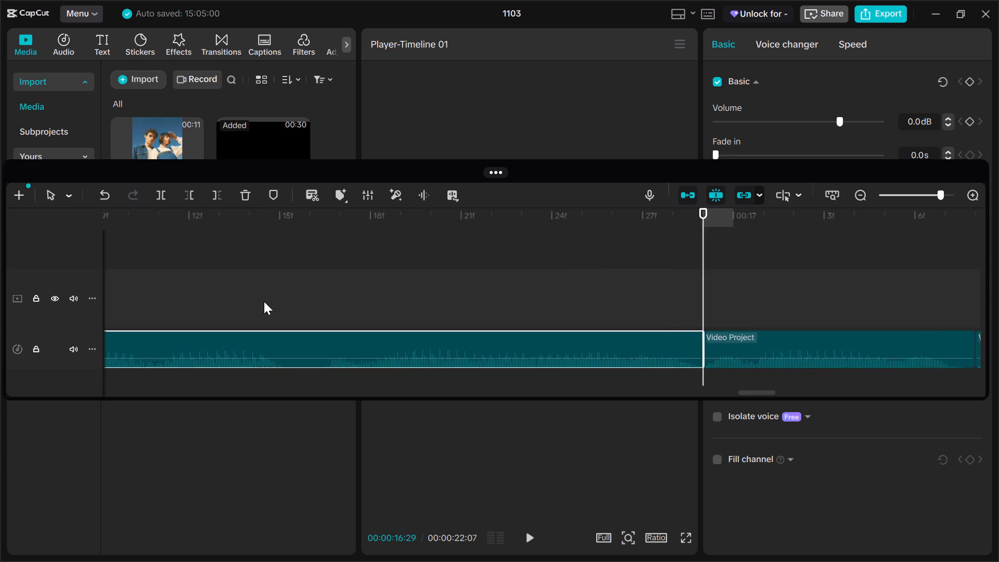
scroll(264, 301, "right", 1)
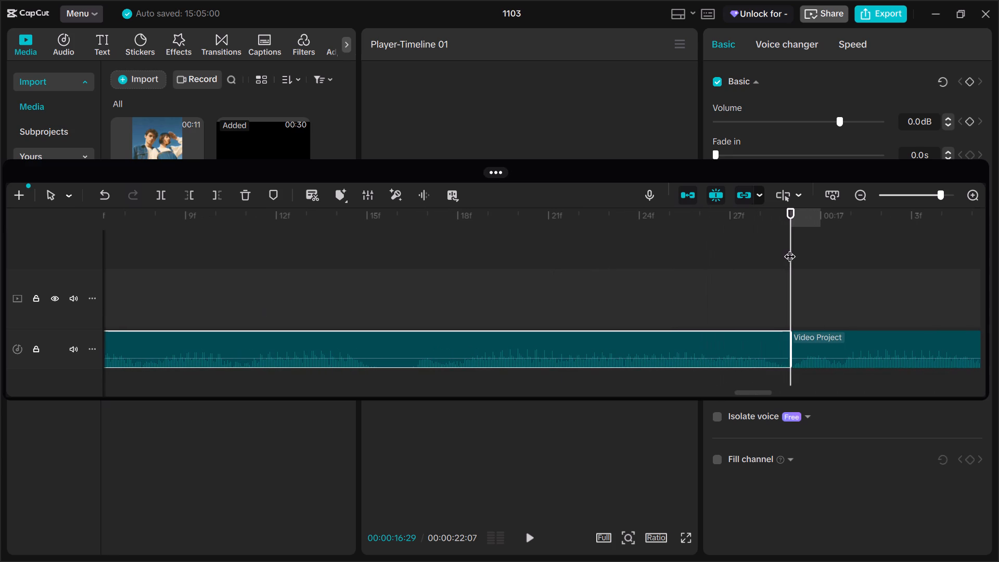
left_click_drag(789, 248, 426, 269)
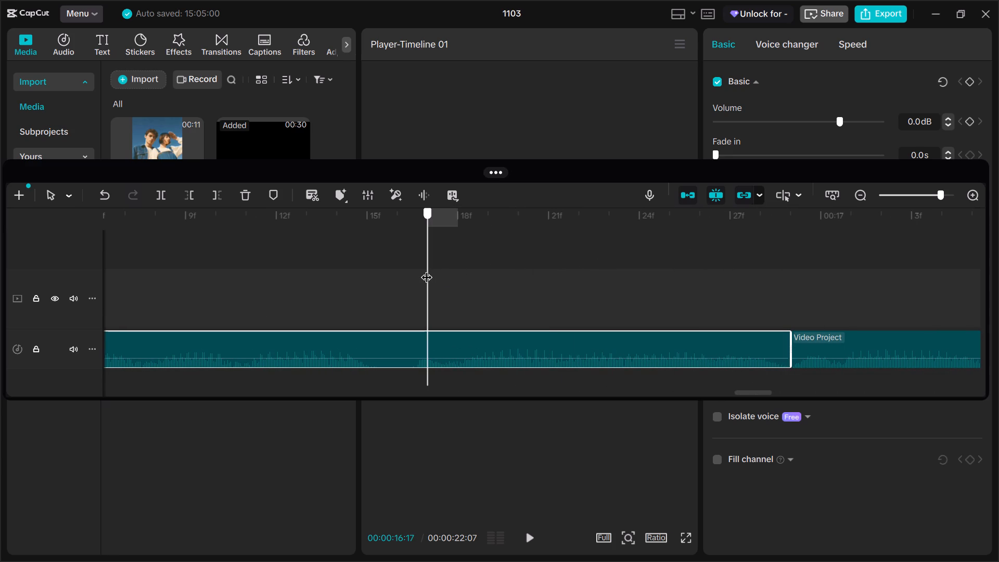
left_click_drag(426, 269, 411, 286)
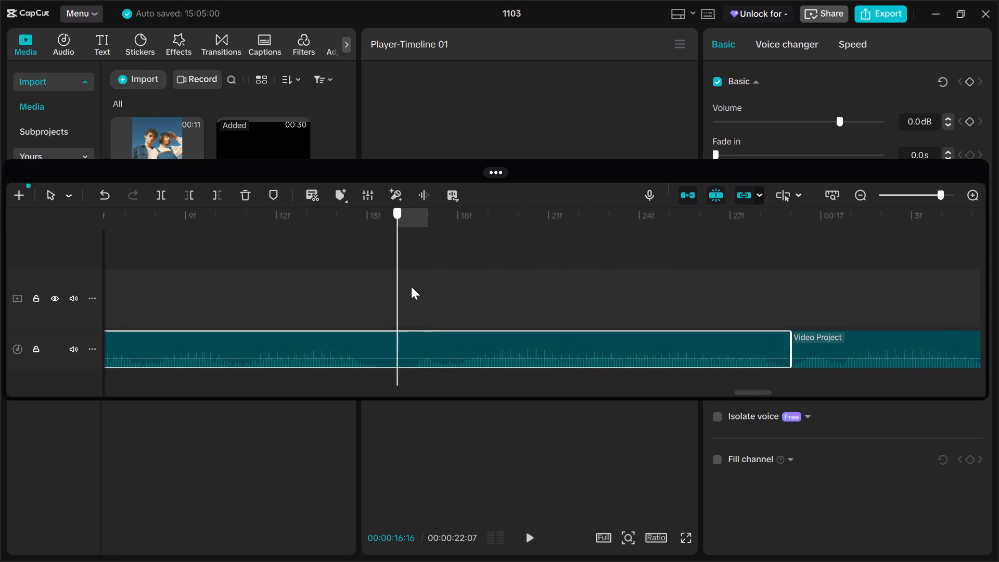
left_click_drag(411, 286, 389, 289)
left_click_drag(389, 289, 365, 301)
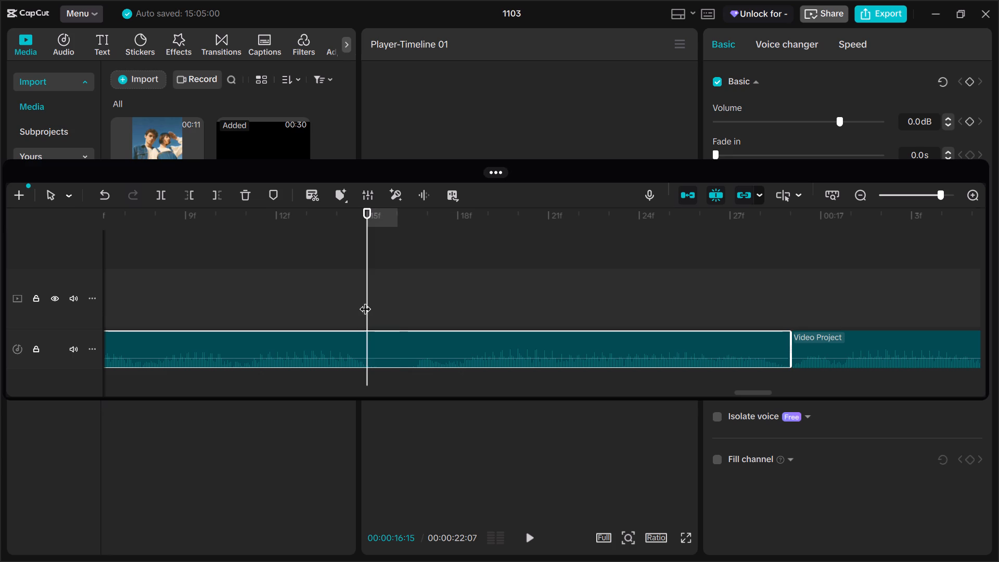
left_click(163, 196)
left_click_drag(370, 235, 377, 238)
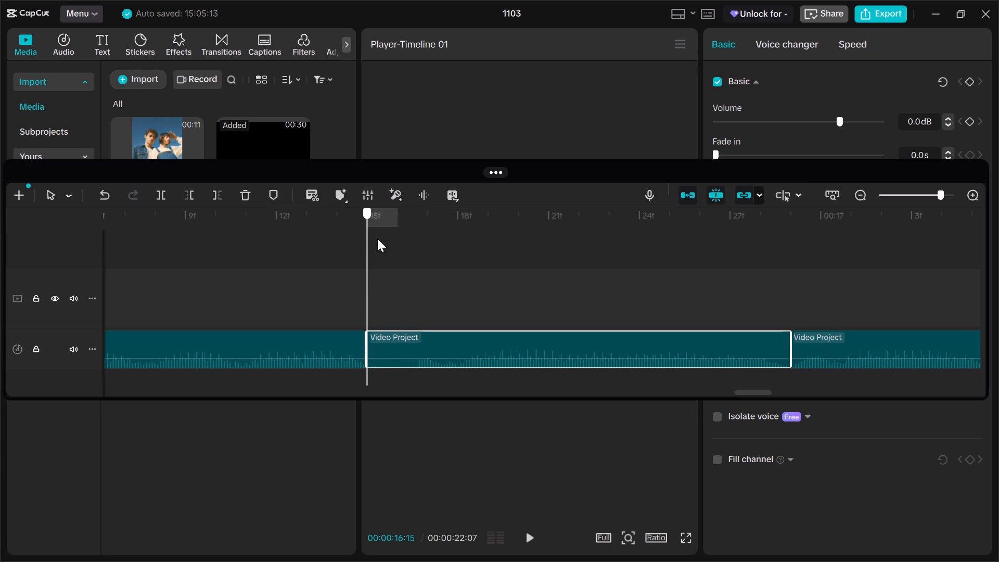
left_click_drag(377, 238, 393, 241)
left_click(161, 196)
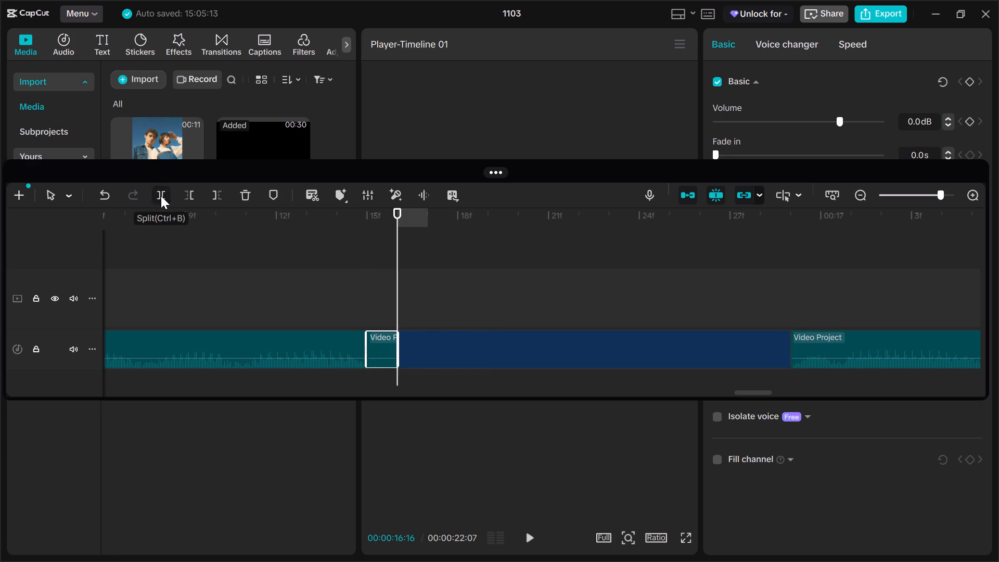
Delete the silent fragment between 00:00:16:15 and 00:00:16:16 and move the preceding audio clip forward to end at 00:00:16:16.
left_click(371, 351)
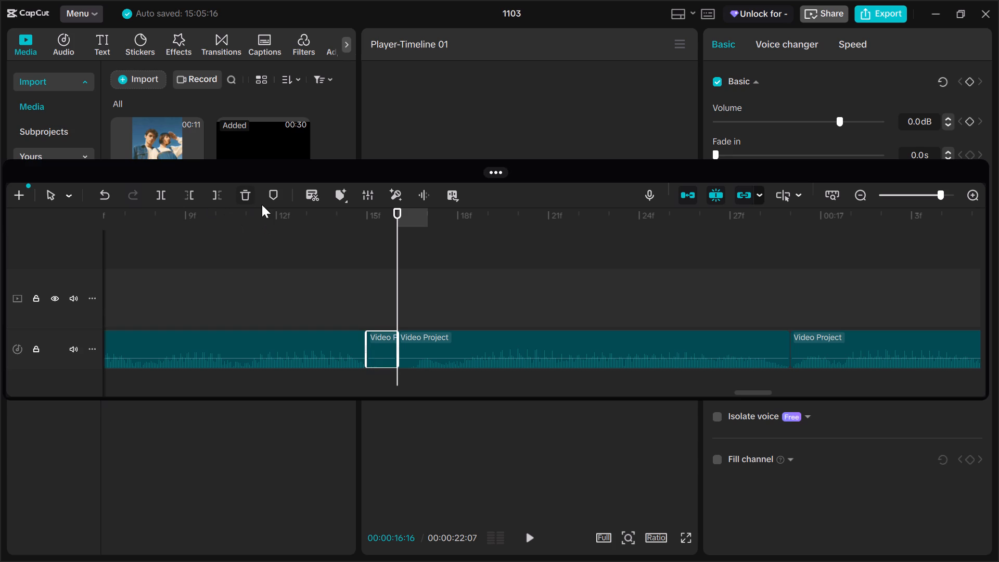
left_click(241, 191)
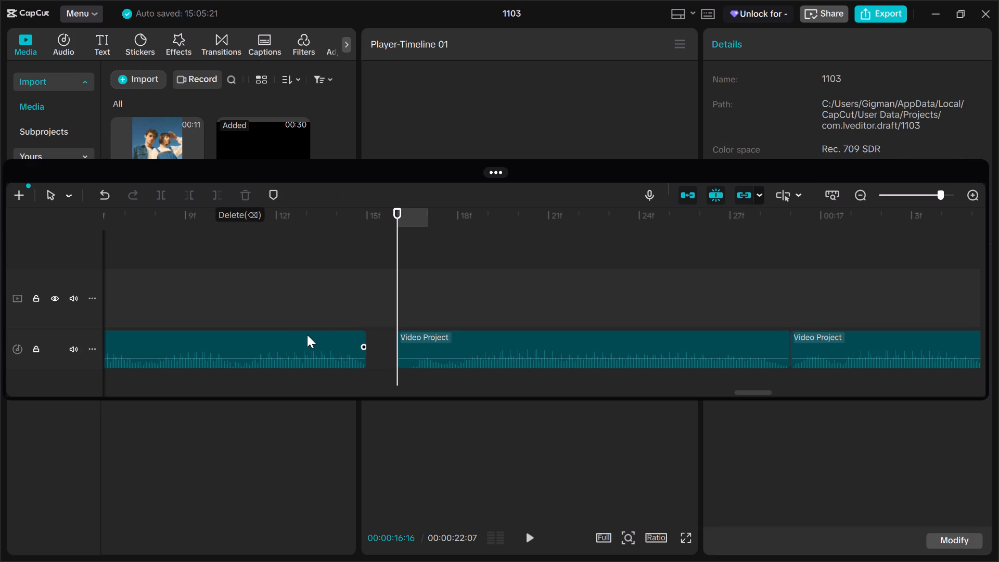
left_click(307, 335)
left_click_drag(307, 335, 339, 337)
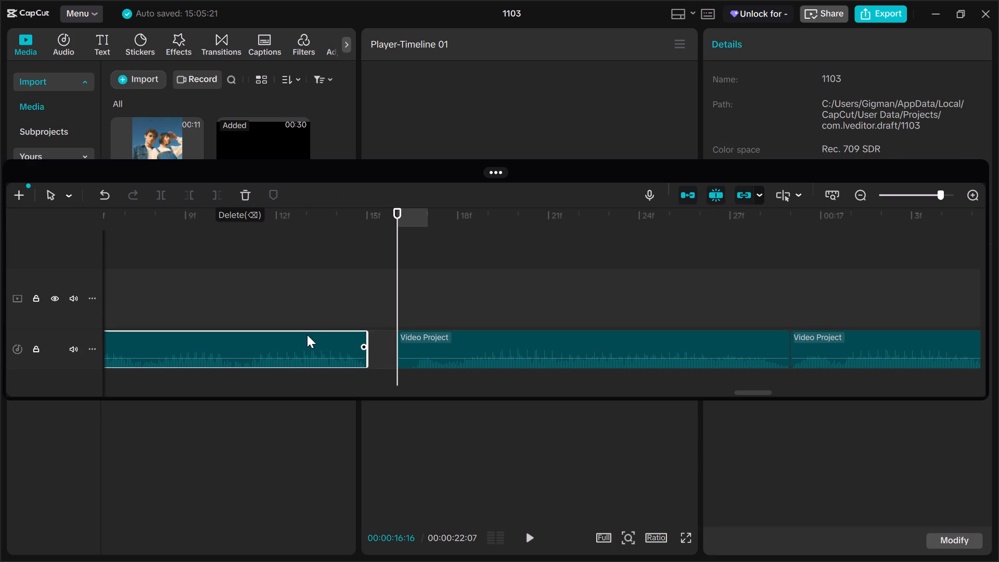
Split the audio clip before 00:00:16:16 at 00:00:15:28, where the silent stretch ends.
scroll(316, 310, "right", 3)
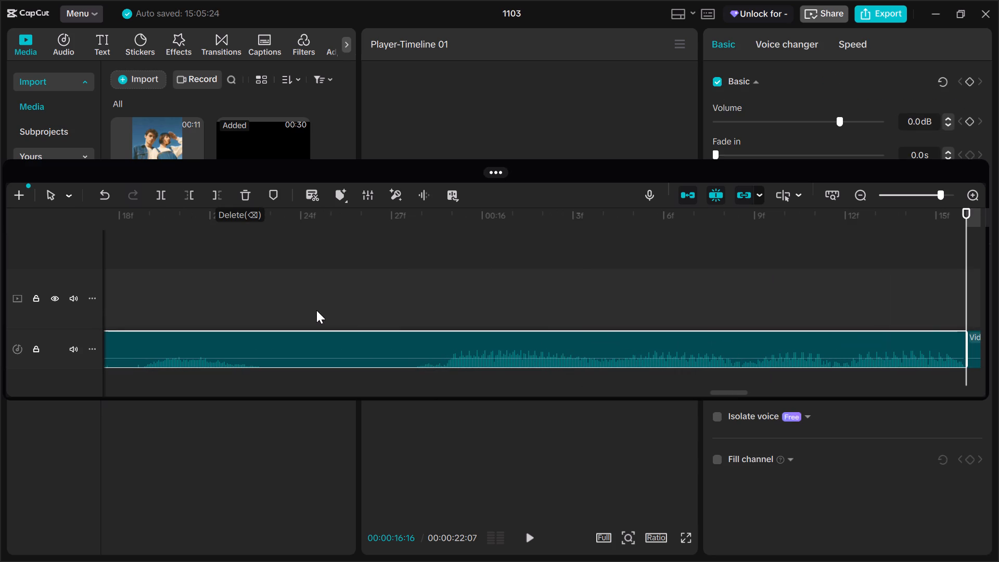
left_click_drag(969, 261, 882, 285)
left_click_drag(882, 285, 421, 303)
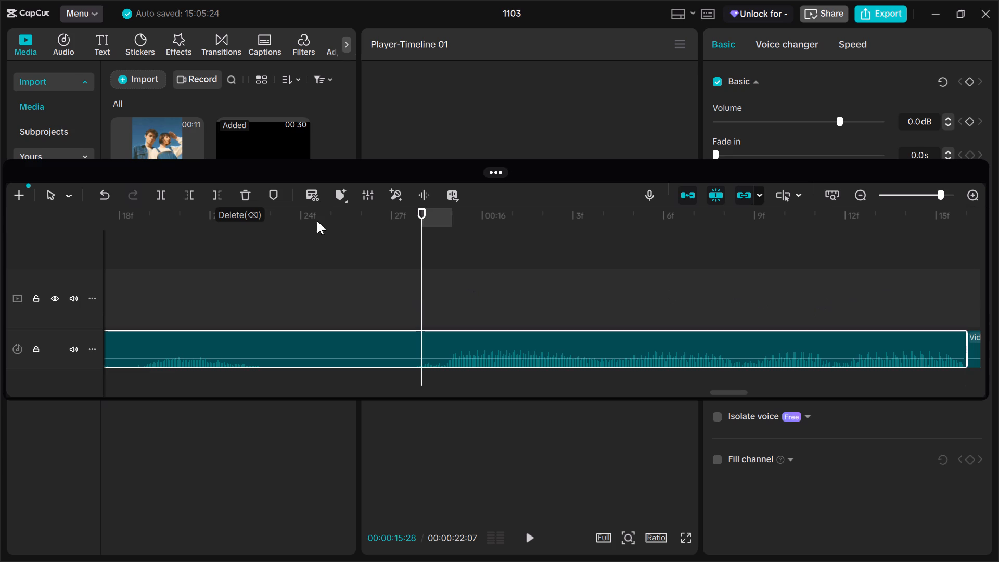
left_click(155, 191)
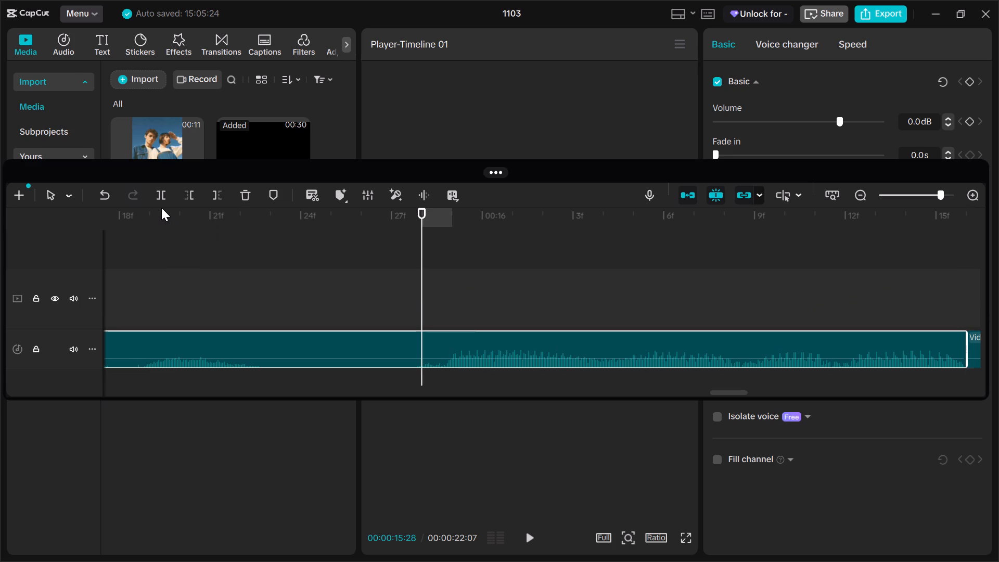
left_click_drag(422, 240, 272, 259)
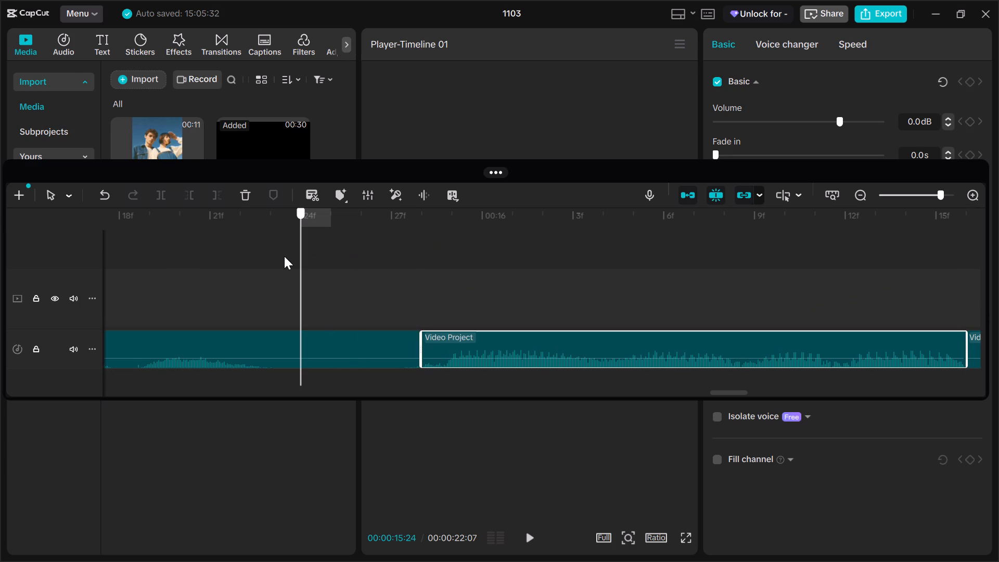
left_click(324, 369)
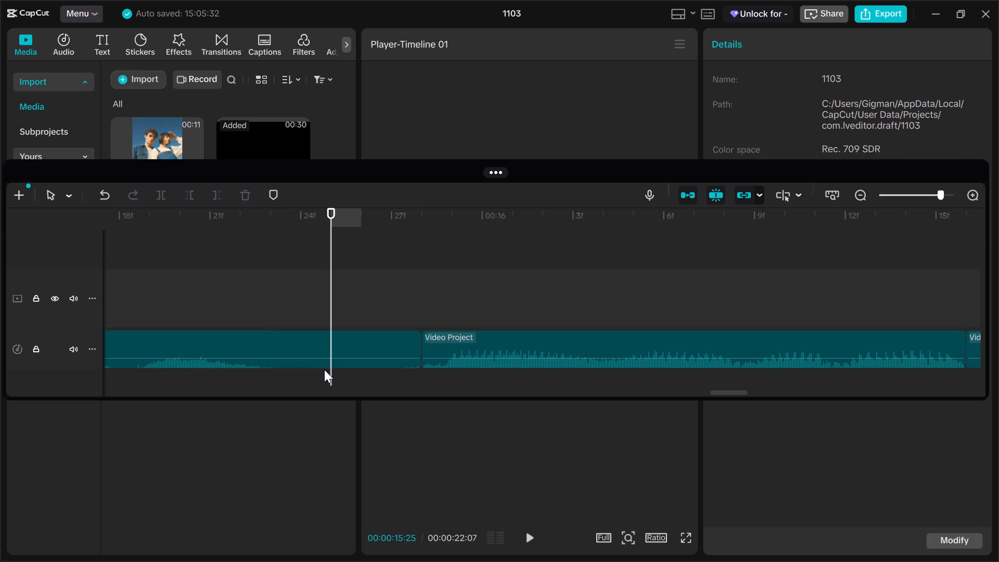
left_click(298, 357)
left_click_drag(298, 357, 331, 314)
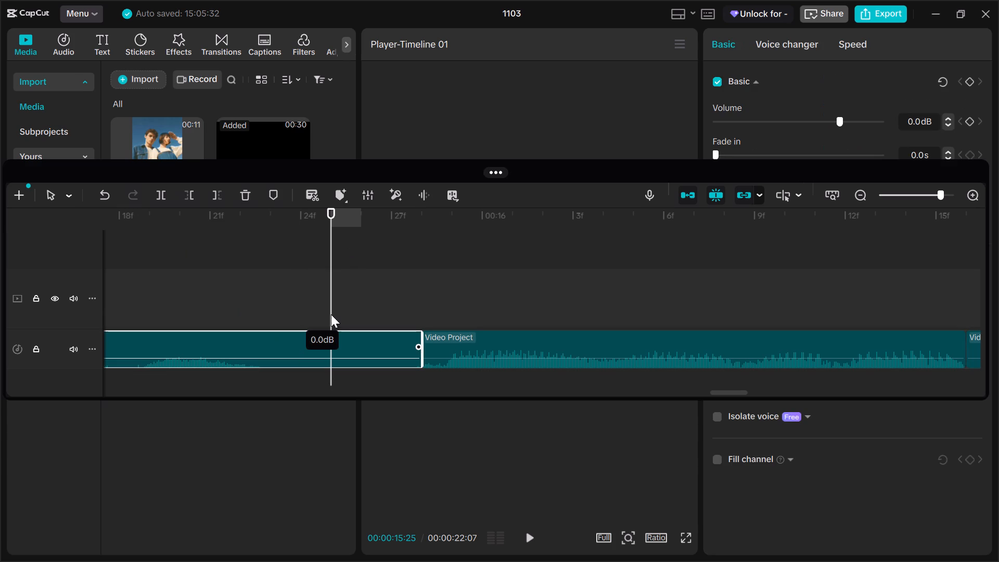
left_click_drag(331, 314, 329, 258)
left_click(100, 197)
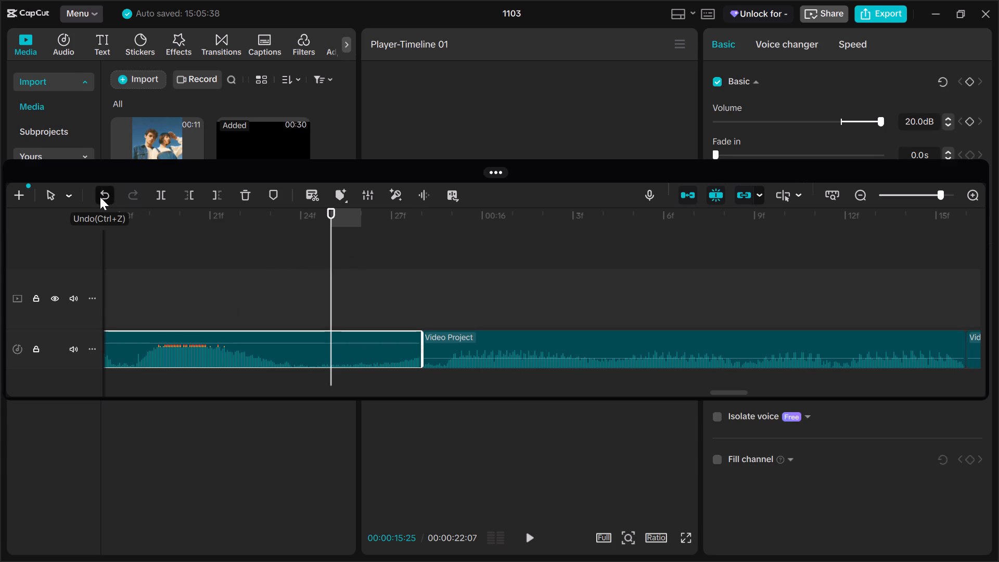
Cut out the silent audio between 00:00:15:23 and 00:00:15:28 and move the preceding clip forward to end at 00:00:15:28.
left_click_drag(329, 264, 254, 273)
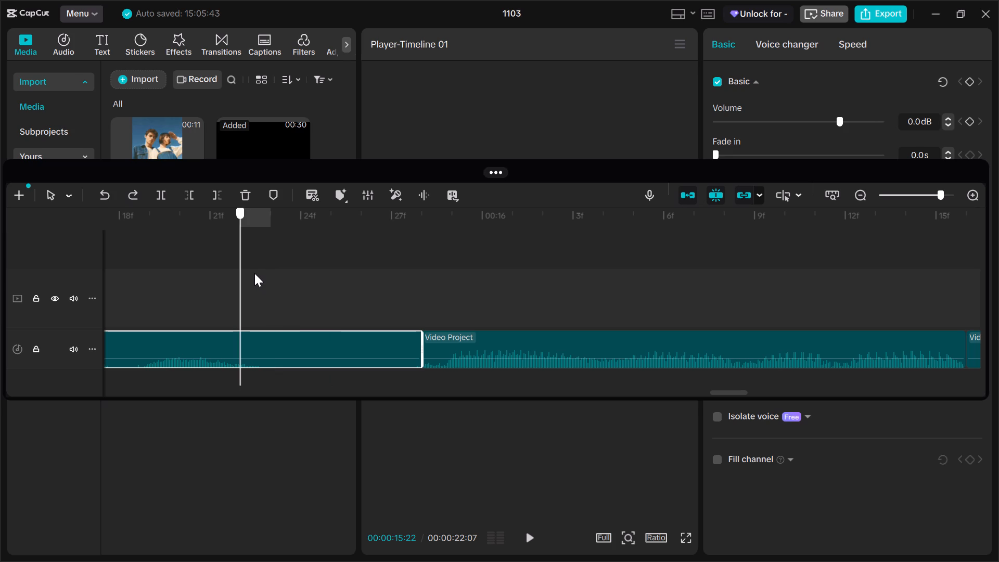
left_click_drag(254, 273, 258, 273)
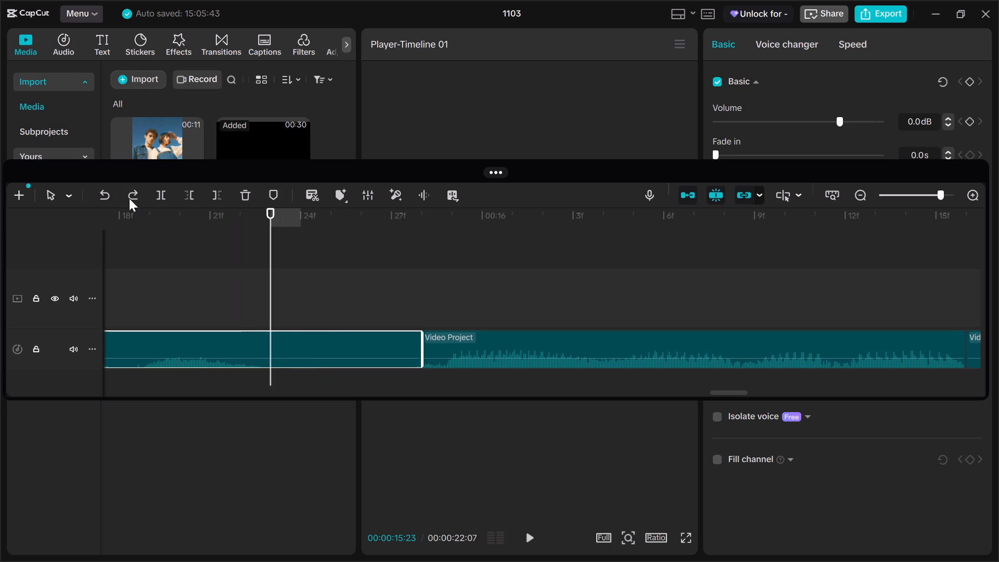
left_click(161, 196)
left_click(242, 190)
left_click(231, 337)
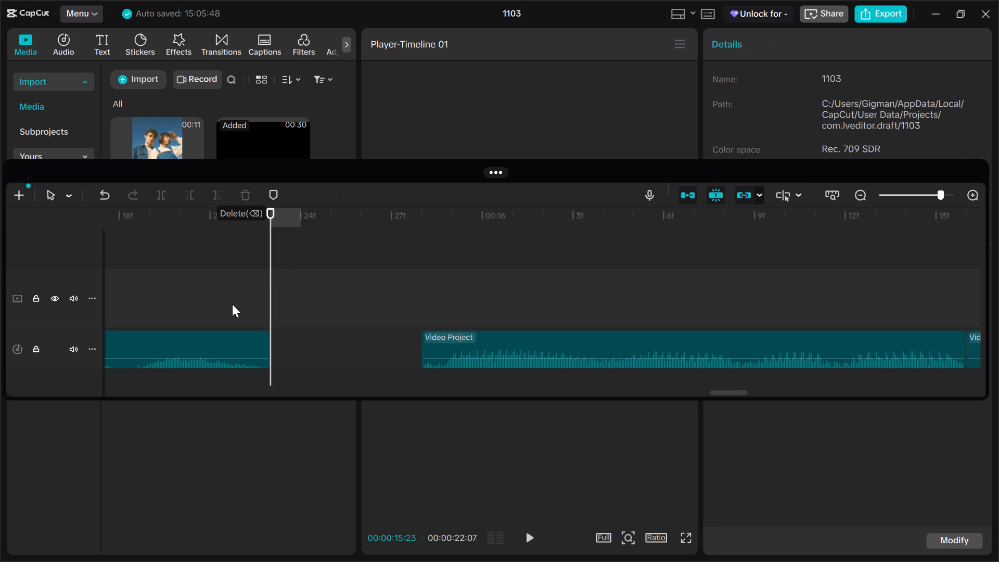
left_click_drag(231, 337, 382, 344)
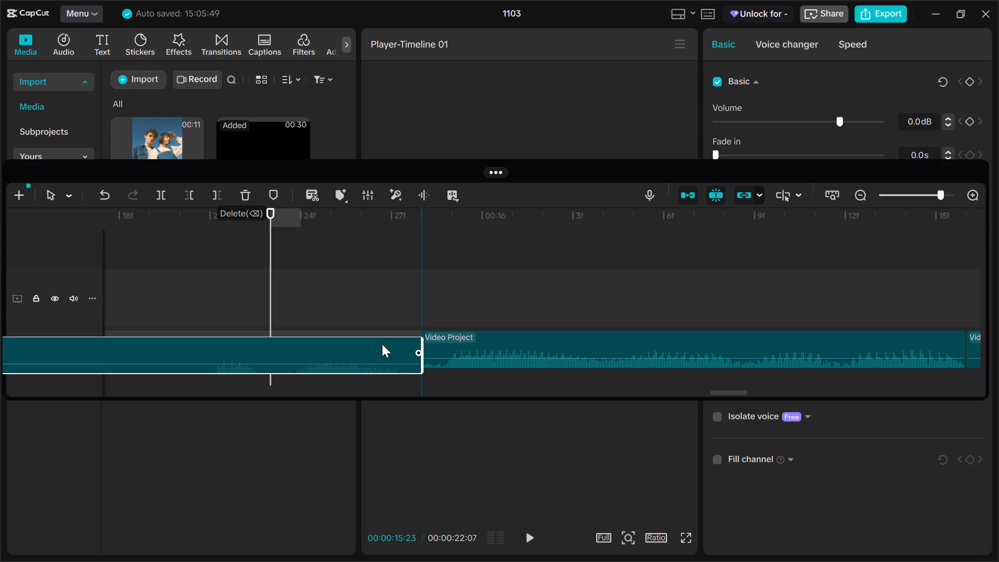
left_click_drag(382, 344, 388, 339)
Split the audio clip before 00:00:15:28 at 00:00:14:06, where the silent stretch ends.
scroll(343, 277, "right", 5)
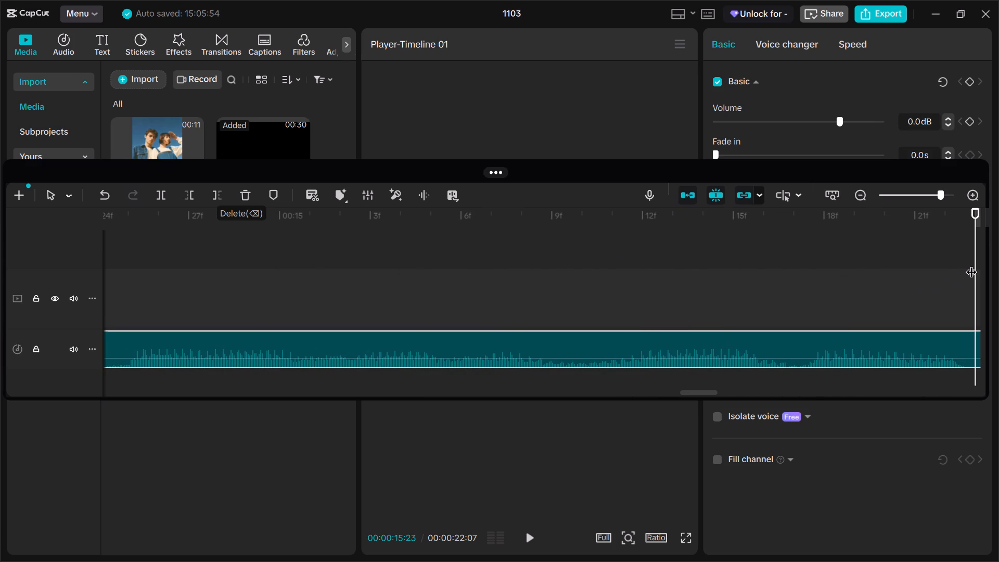
left_click_drag(972, 263, 387, 264)
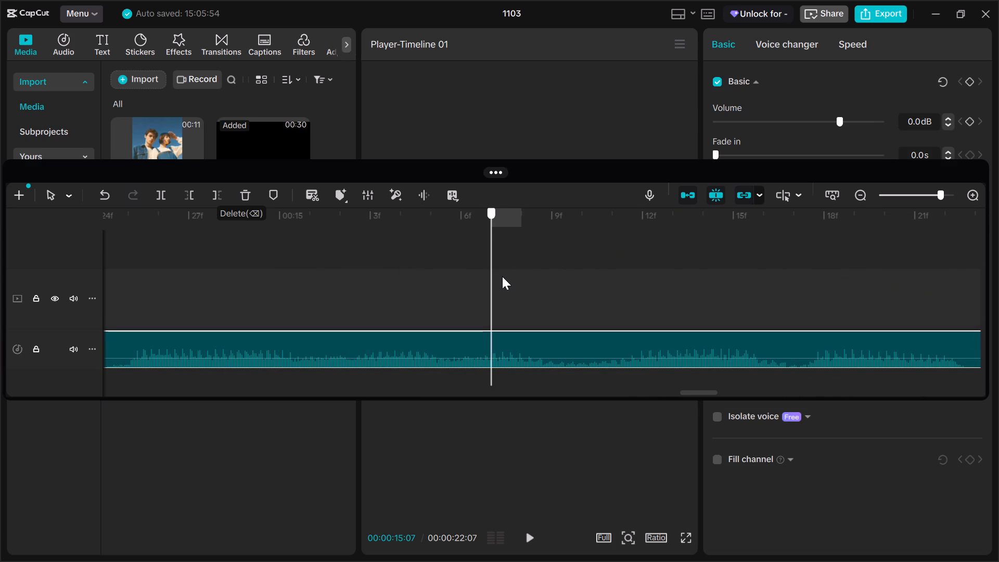
scroll(352, 276, "right", 4)
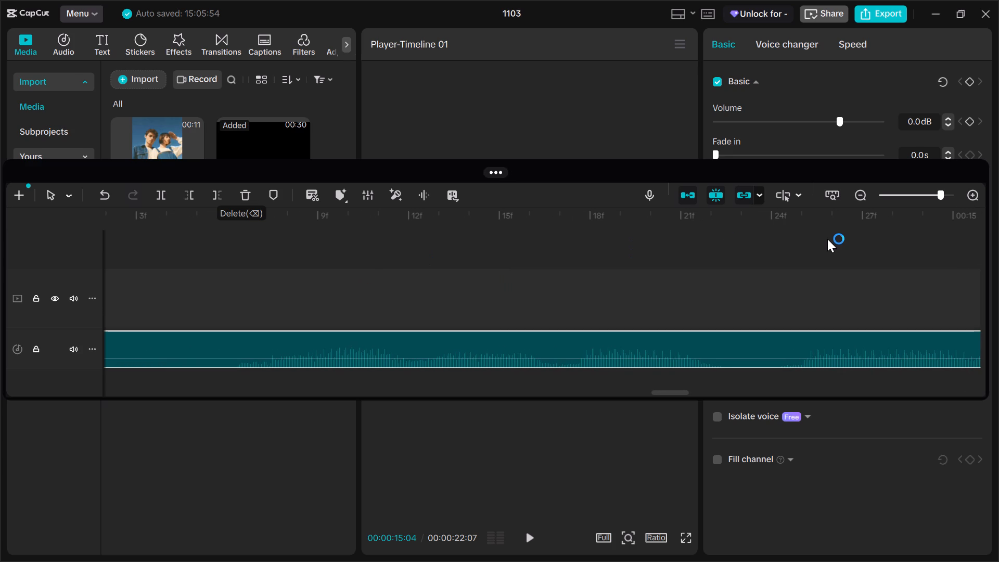
scroll(932, 259, "left", 1)
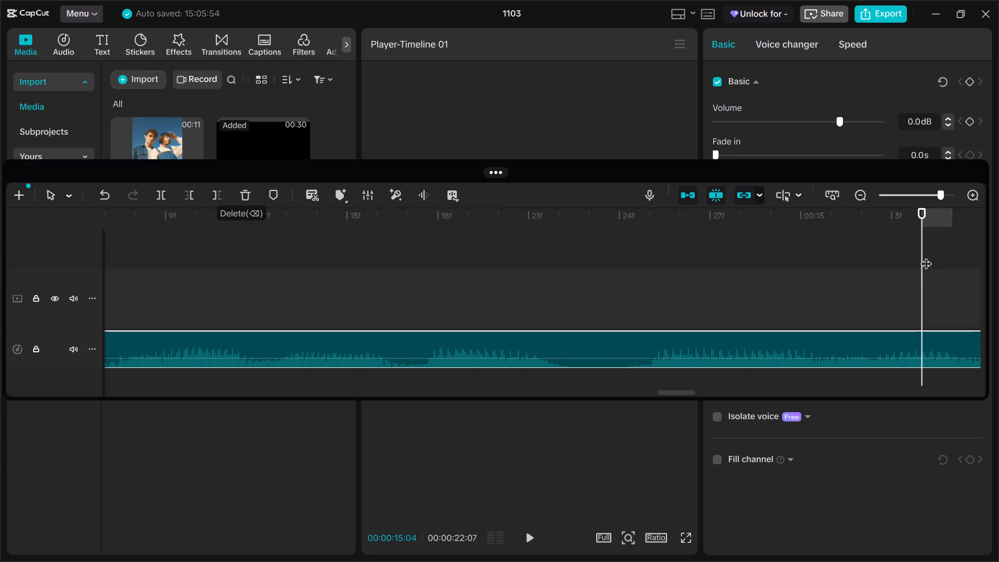
left_click_drag(912, 253, 806, 267)
left_click_drag(921, 273, 575, 278)
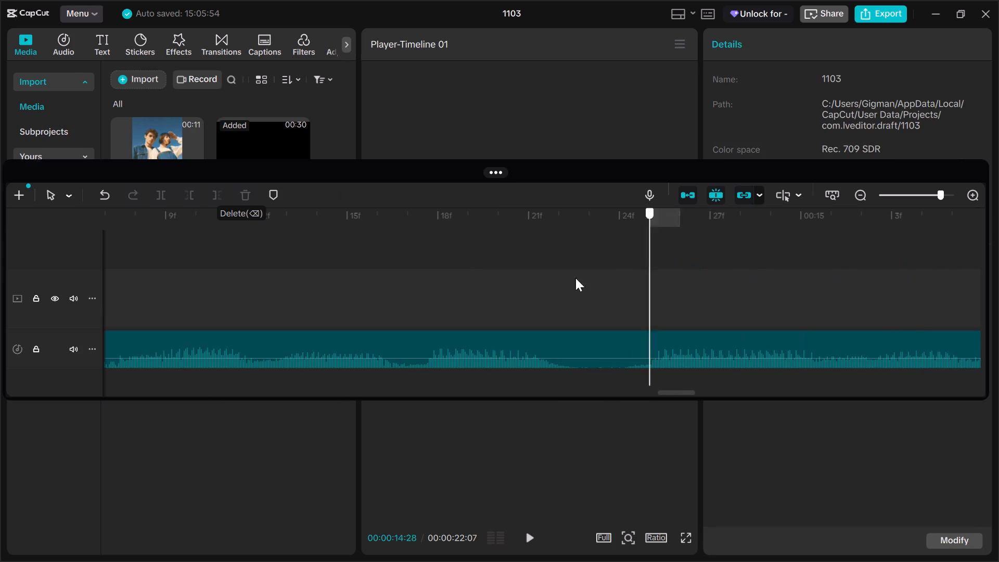
left_click_drag(575, 278, 361, 287)
scroll(361, 287, "right", 4)
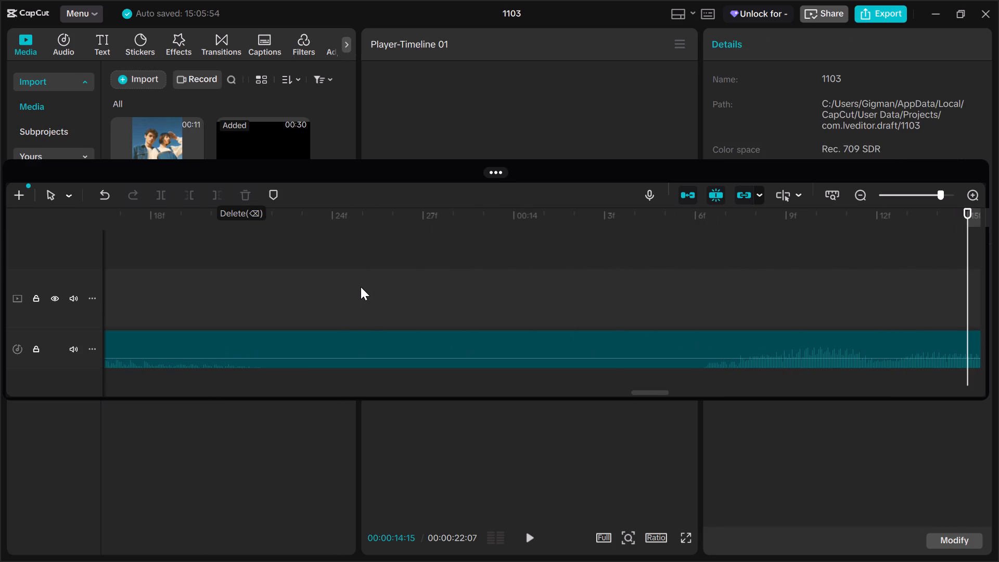
left_click_drag(967, 263, 760, 288)
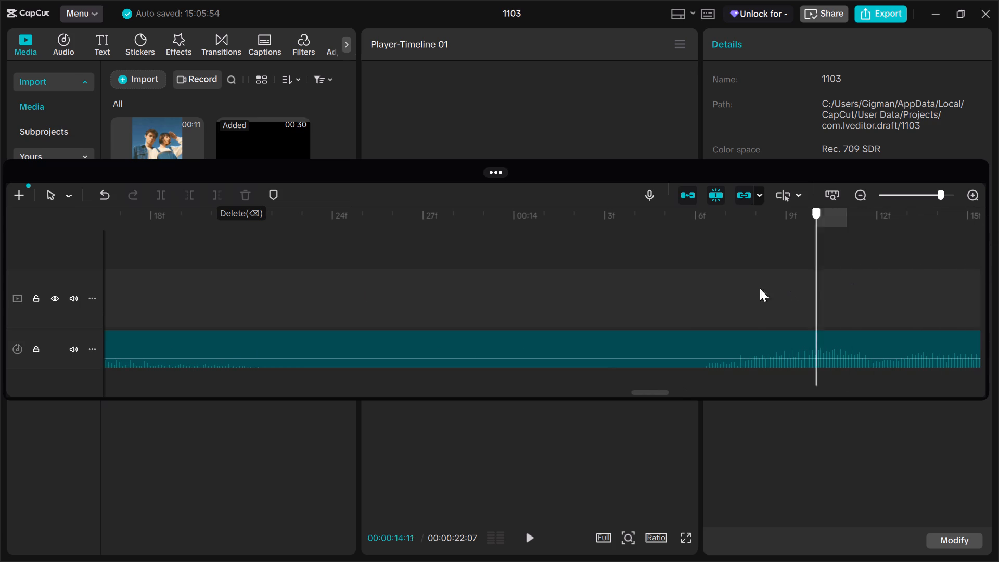
left_click_drag(760, 288, 701, 297)
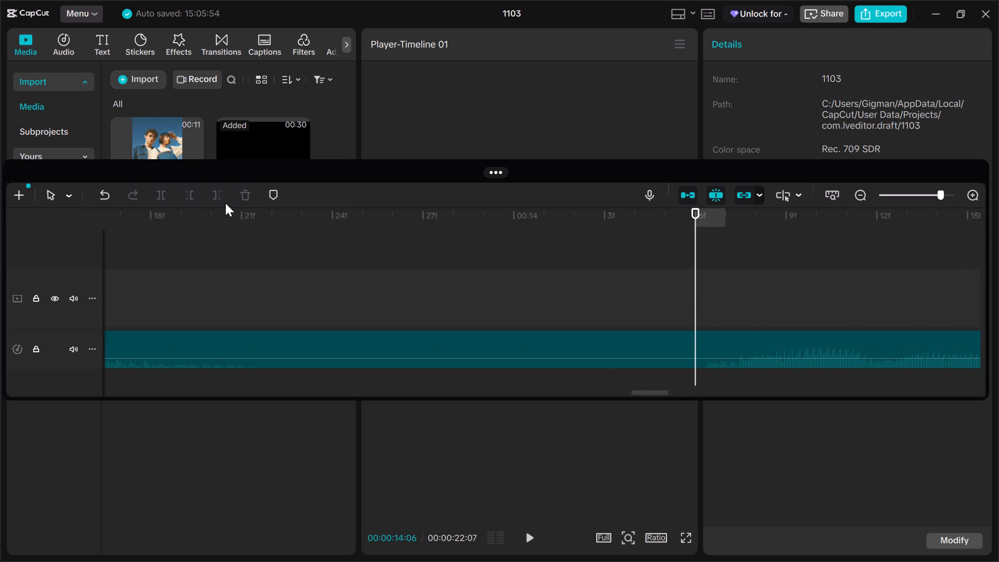
left_click(374, 343)
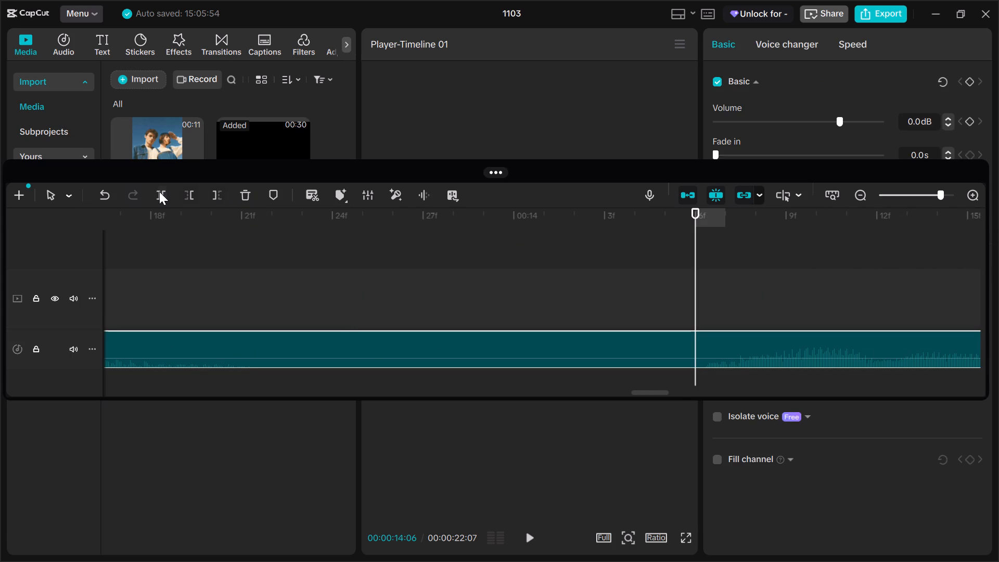
left_click(159, 191)
Cut out the silent audio between 00:00:13:21 and 00:00:14:06 and move the preceding clip forward to end at 00:00:14:06.
left_click_drag(695, 256, 651, 251)
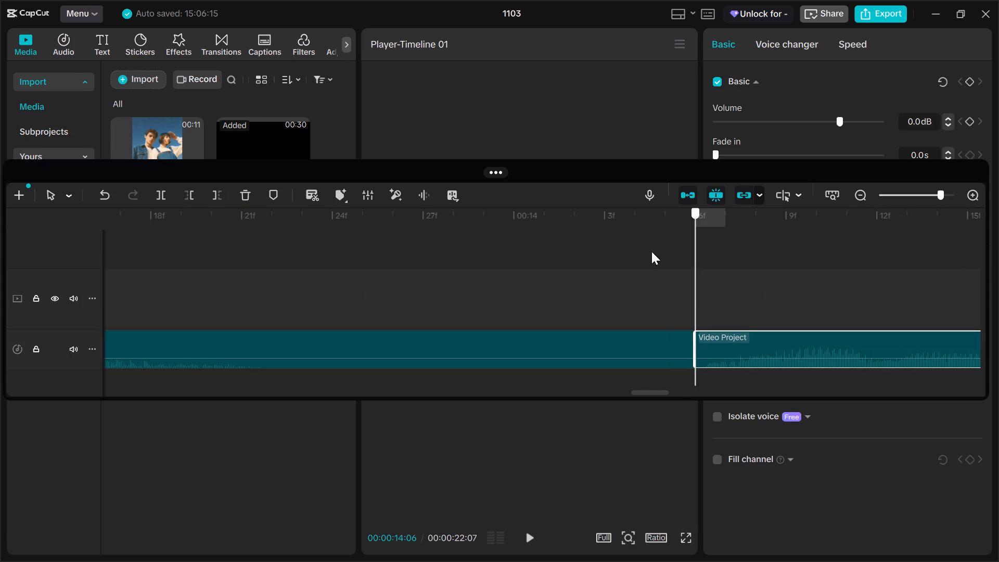
left_click_drag(651, 251, 274, 272)
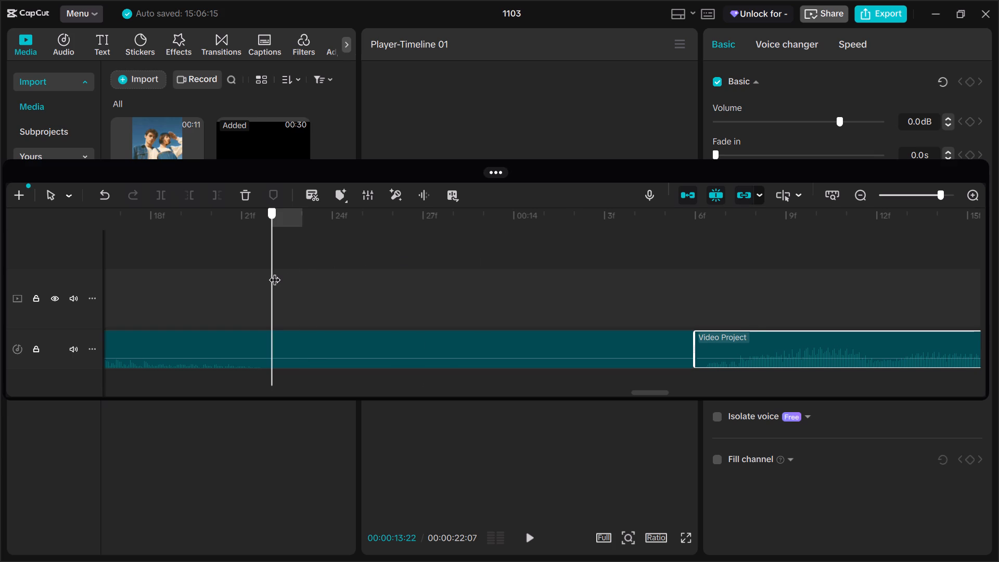
left_click_drag(274, 272, 252, 277)
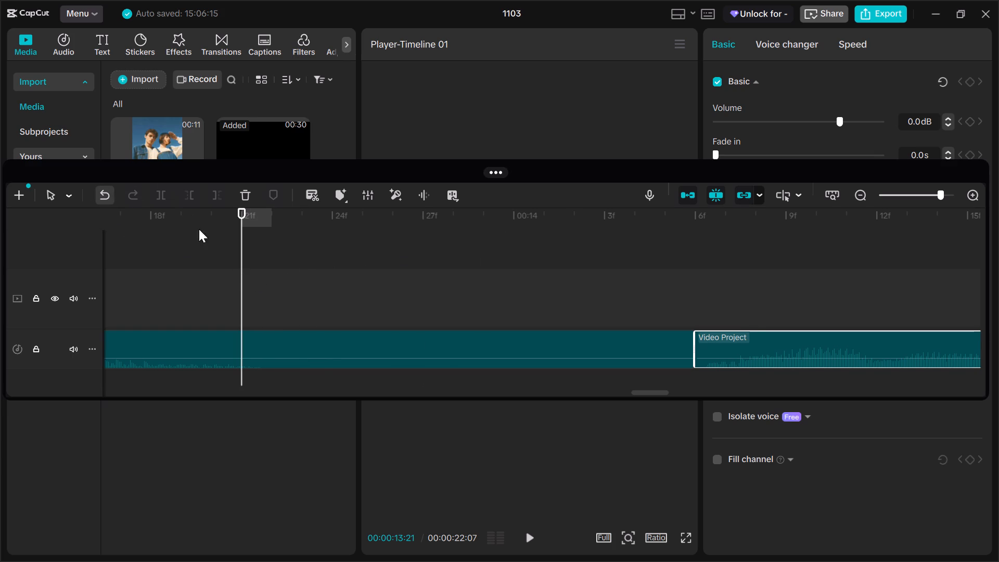
left_click(327, 352)
left_click(157, 195)
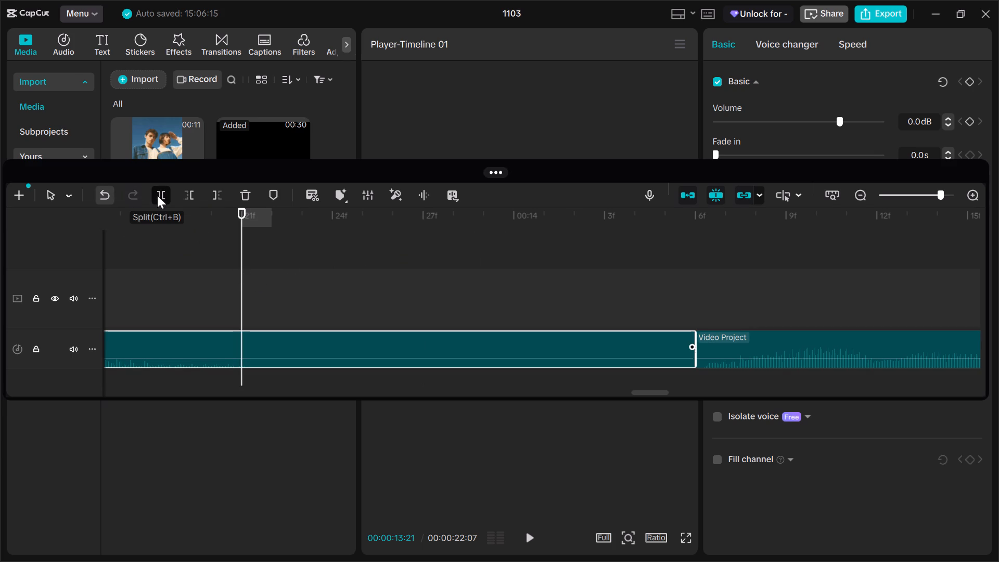
left_click(247, 193)
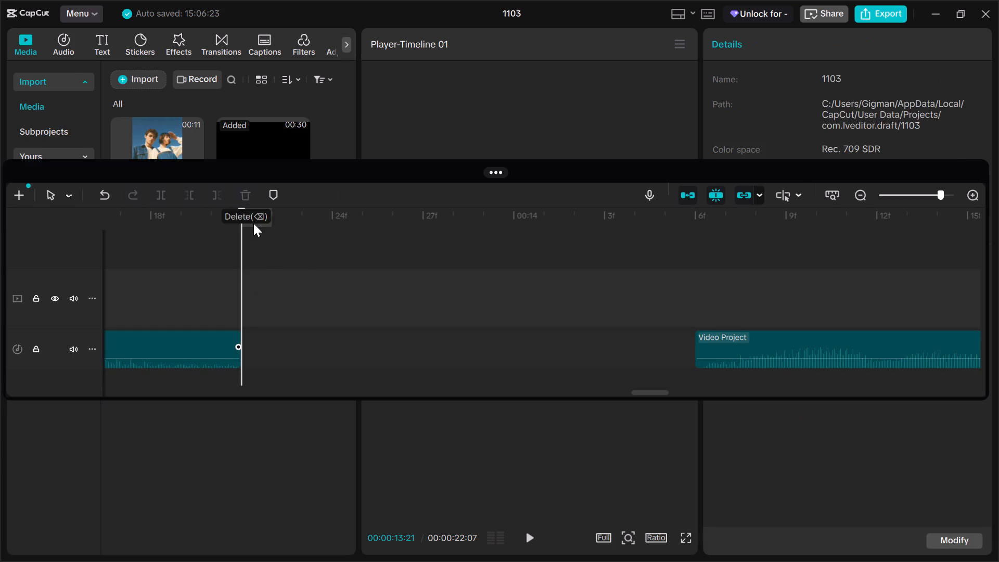
left_click_drag(180, 341, 605, 355)
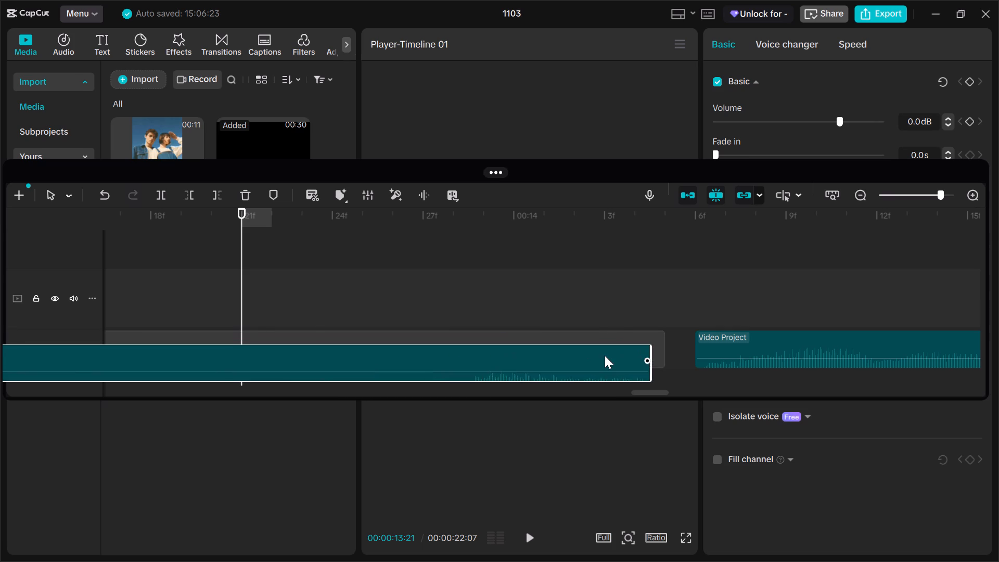
left_click_drag(605, 355, 636, 342)
Split the audio clip before 00:00:14:06 at 00:00:12:10, where the silent stretch ends.
scroll(419, 341, "right", 1)
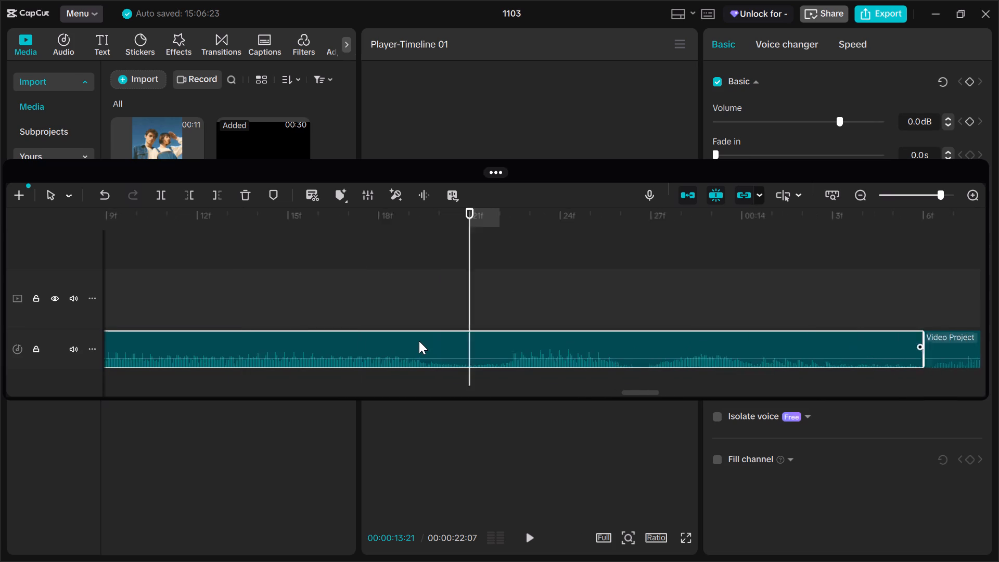
scroll(419, 341, "right", 3)
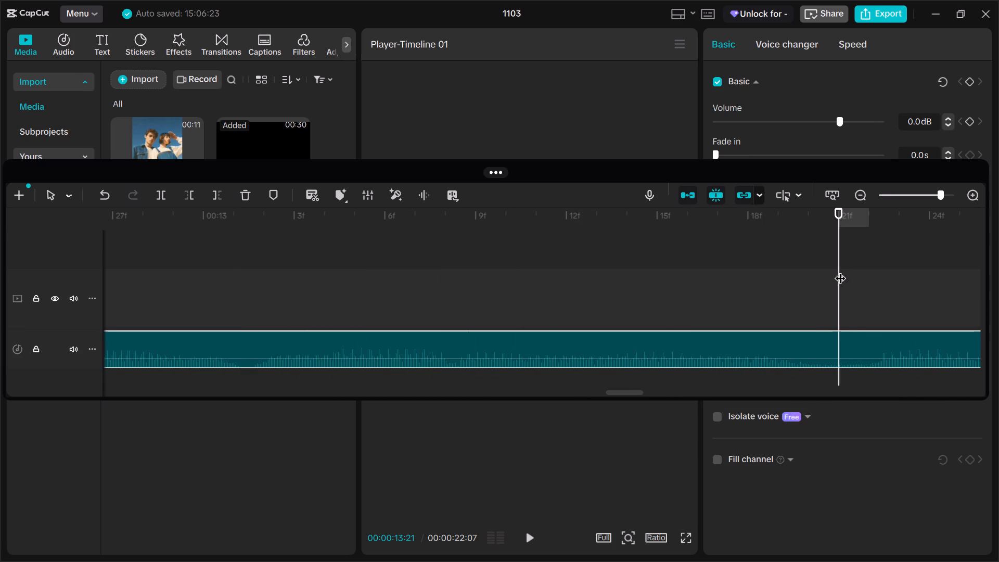
left_click_drag(840, 270, 399, 303)
scroll(399, 303, "right", 4)
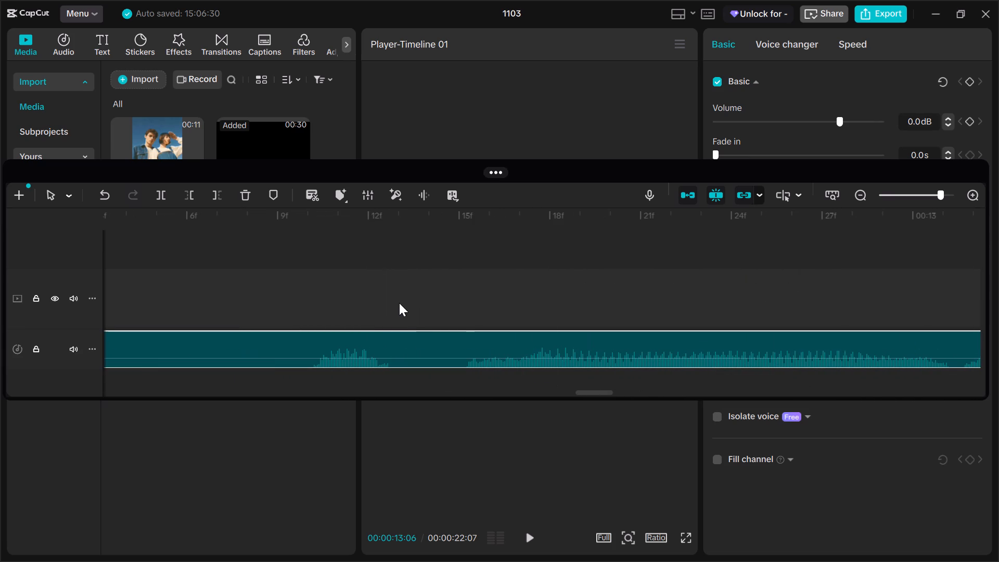
scroll(905, 319, "left", 1)
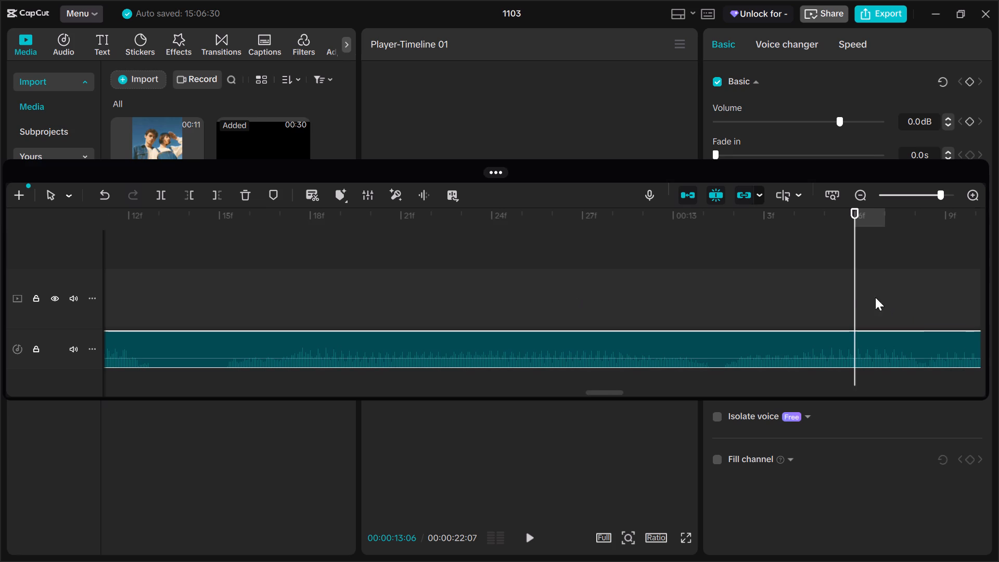
left_click_drag(855, 290, 397, 305)
scroll(397, 305, "right", 3)
left_click_drag(966, 280, 639, 280)
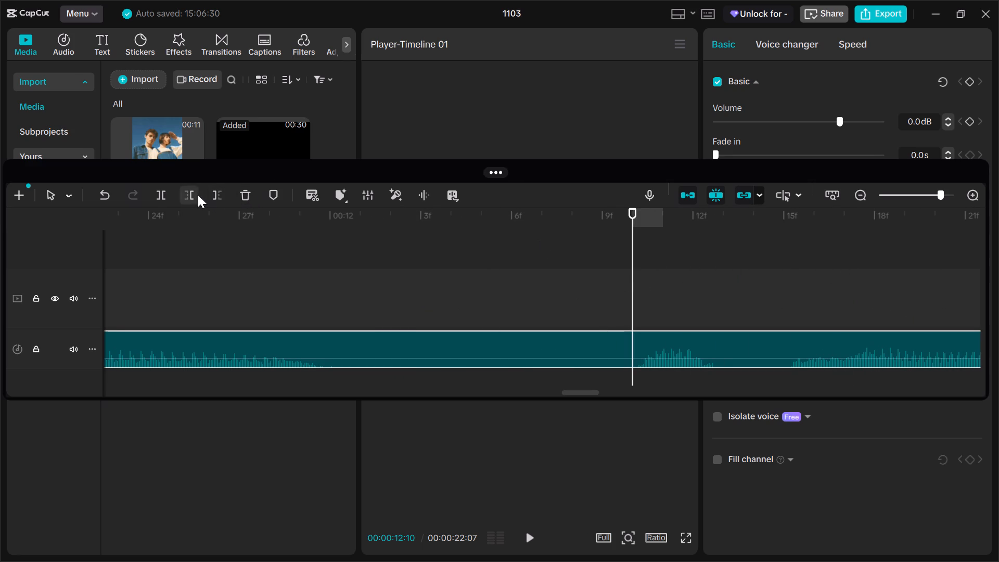
left_click(164, 193)
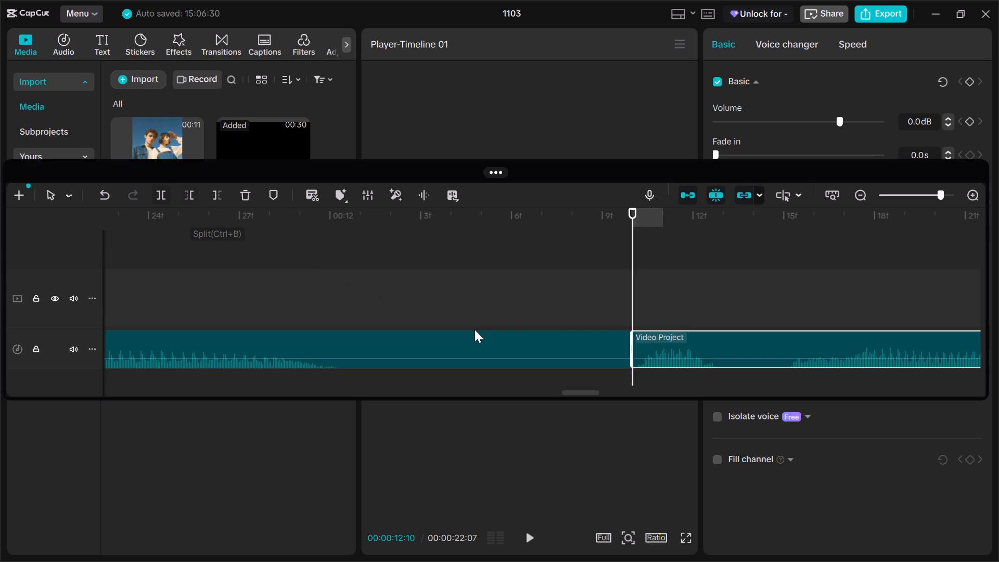
Cut out the silent audio between 00:00:12:00 and 00:00:12:10 and move the preceding clip forward to end at 00:00:12:10.
left_click_drag(634, 267, 336, 259)
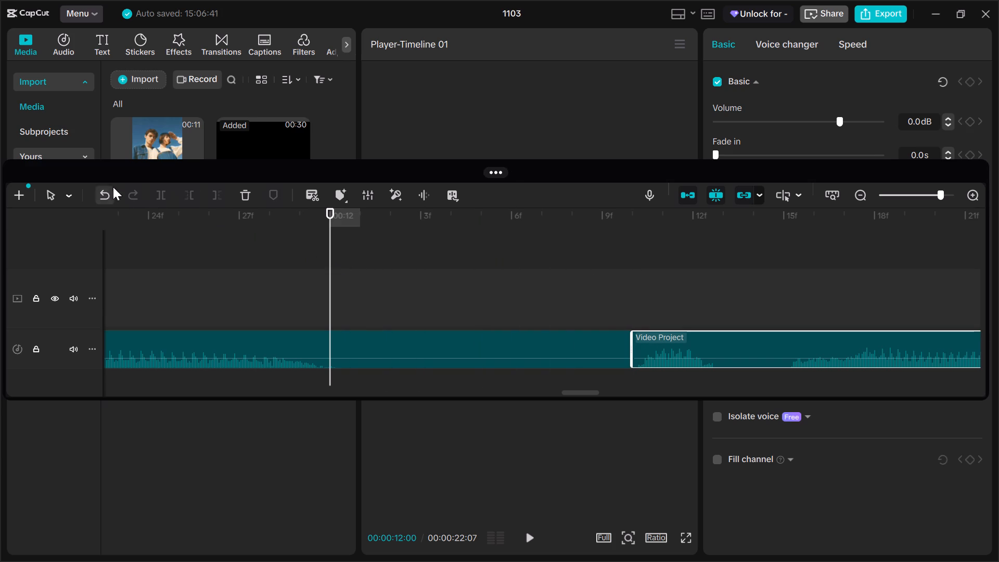
left_click(303, 353)
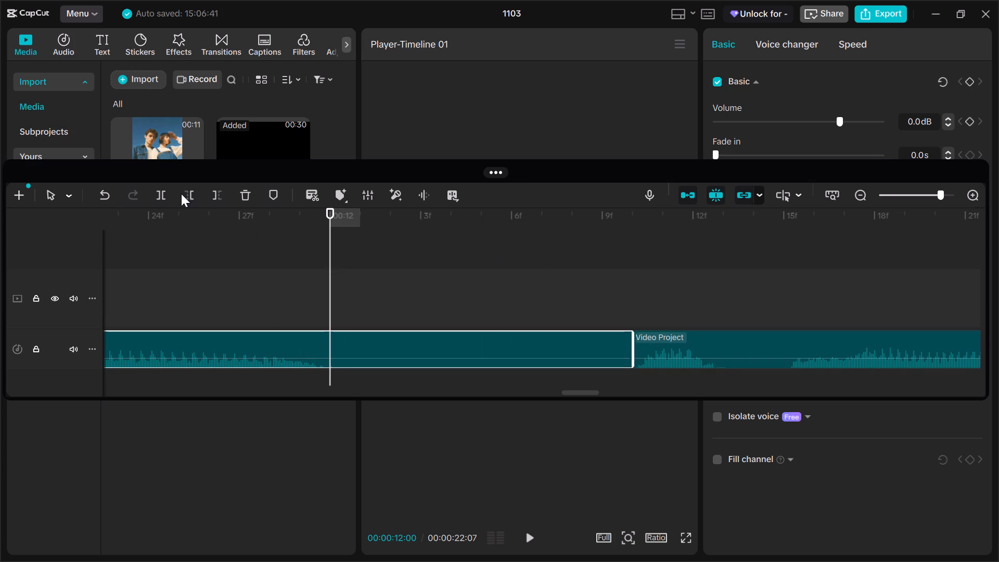
left_click(153, 195)
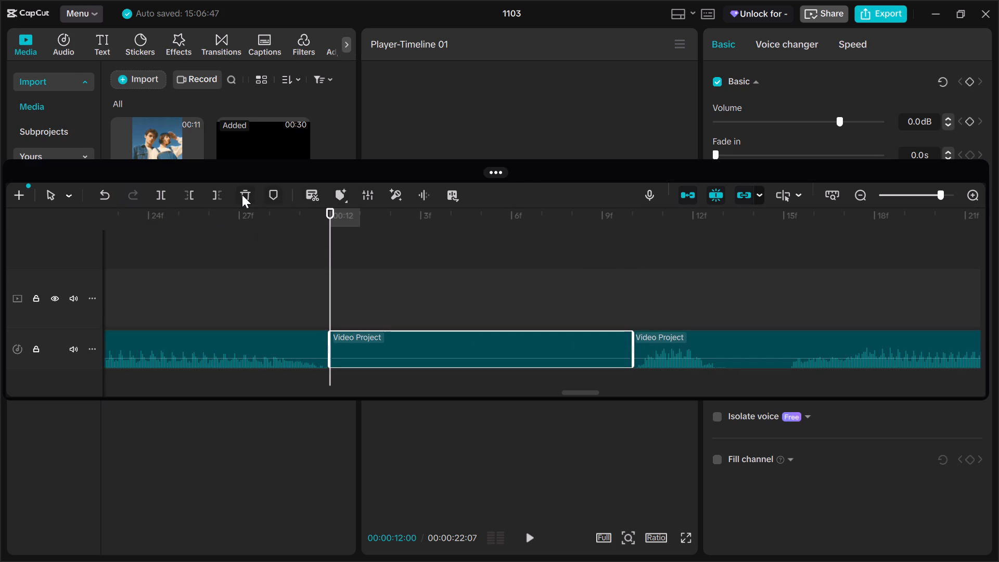
left_click(242, 195)
left_click_drag(277, 339, 310, 338)
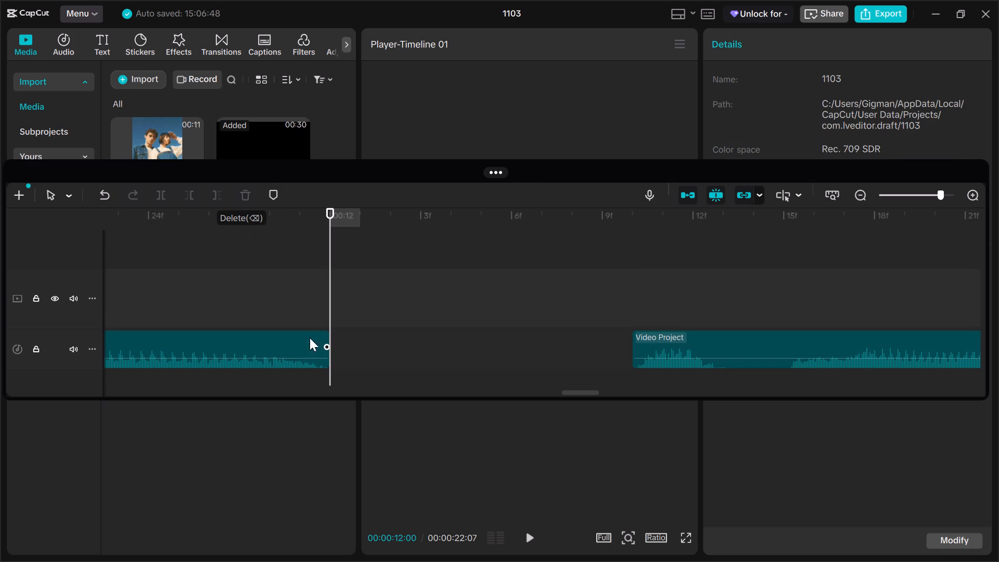
left_click_drag(310, 338, 578, 341)
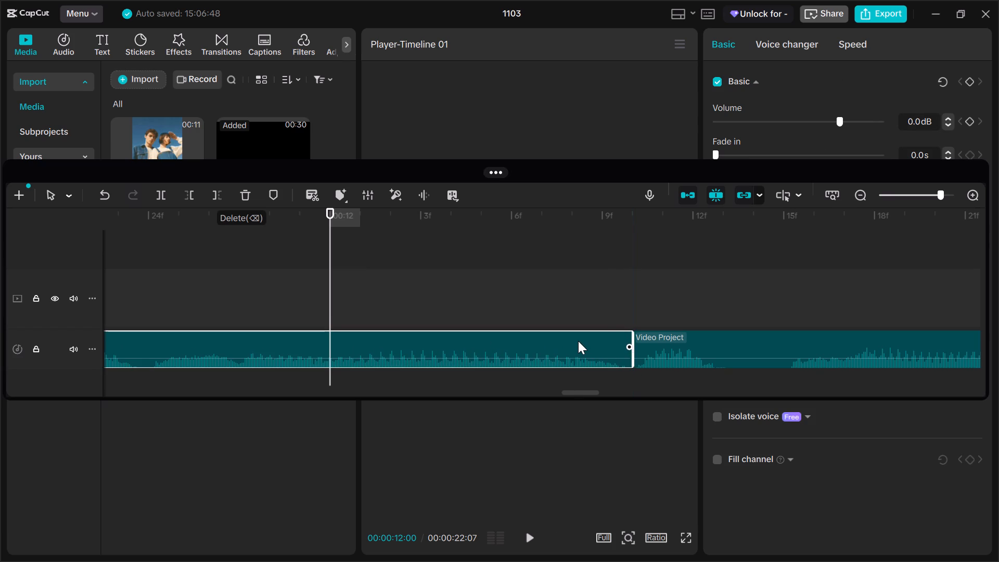
Split the audio clip before 00:00:12:10 at 00:00:10:14, where the silent stretch ends.
scroll(456, 297, "right", 4)
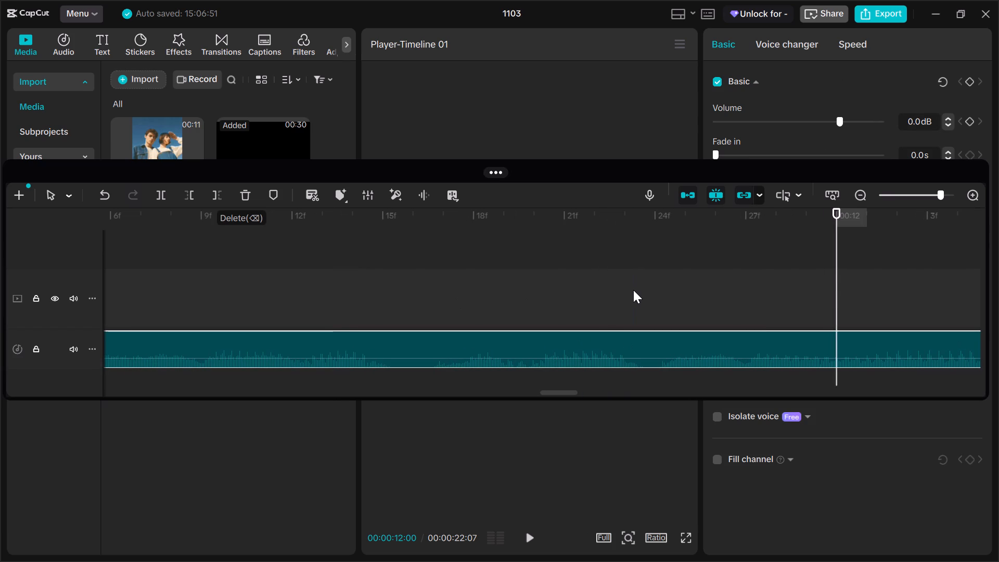
left_click_drag(830, 282, 514, 282)
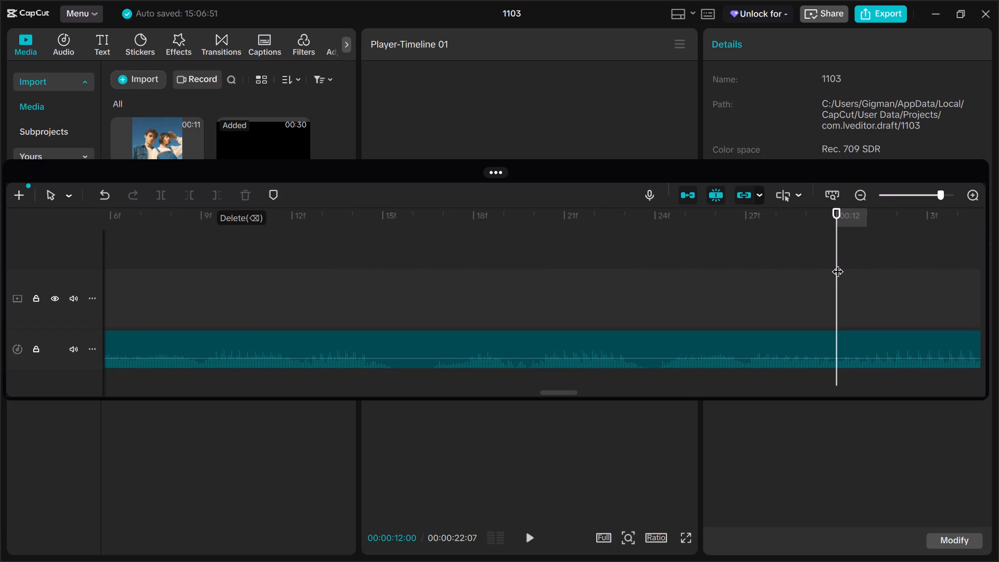
left_click_drag(834, 263, 447, 300)
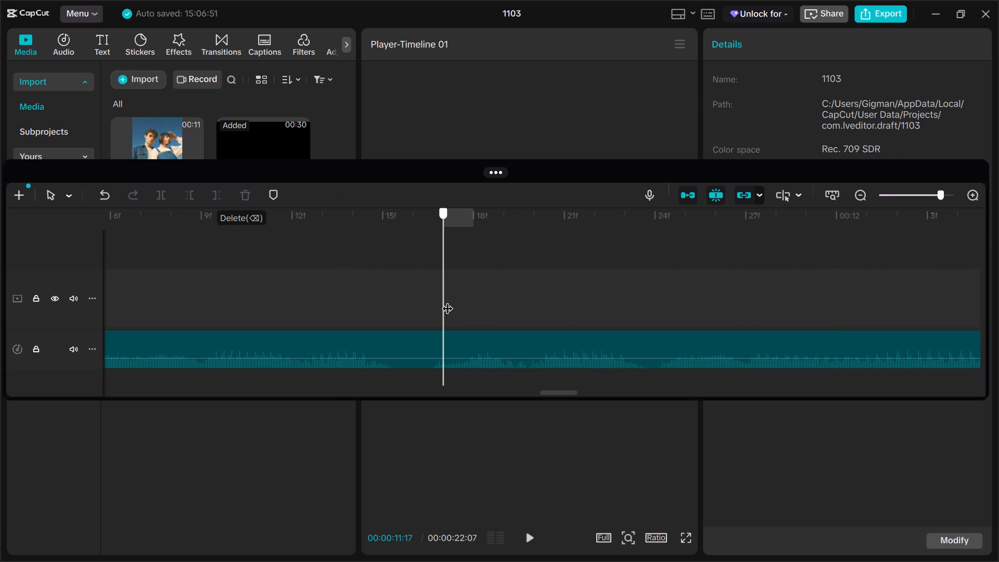
left_click_drag(447, 300, 370, 305)
scroll(370, 305, "right", 3)
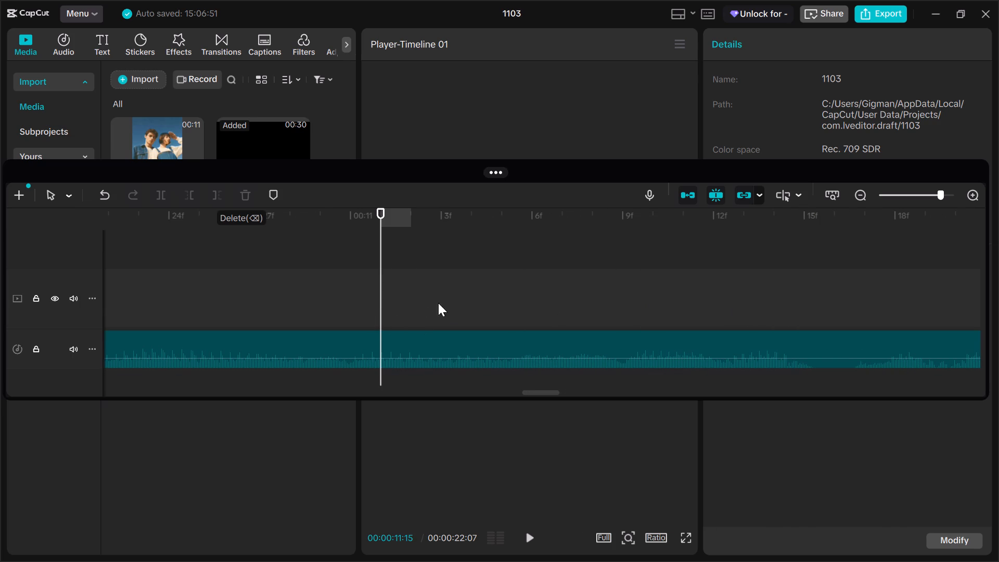
scroll(461, 309, "right", 3)
scroll(461, 309, "left", 1)
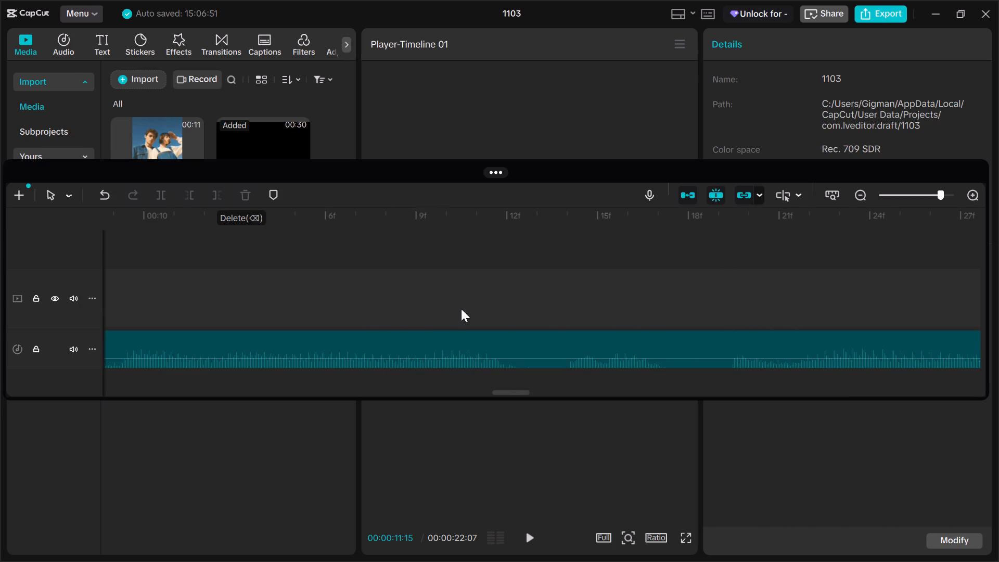
left_click_drag(922, 247, 533, 286)
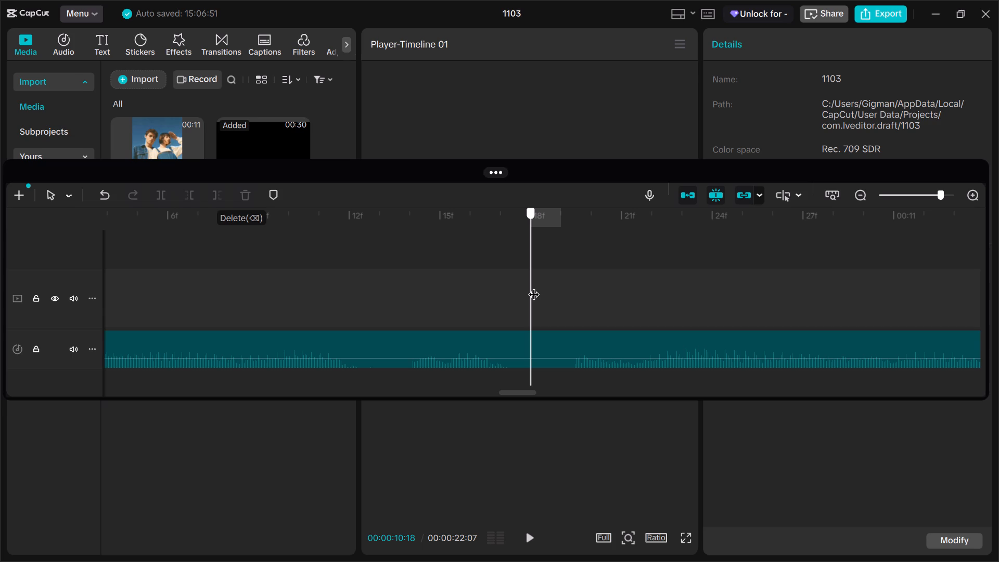
left_click_drag(533, 286, 408, 301)
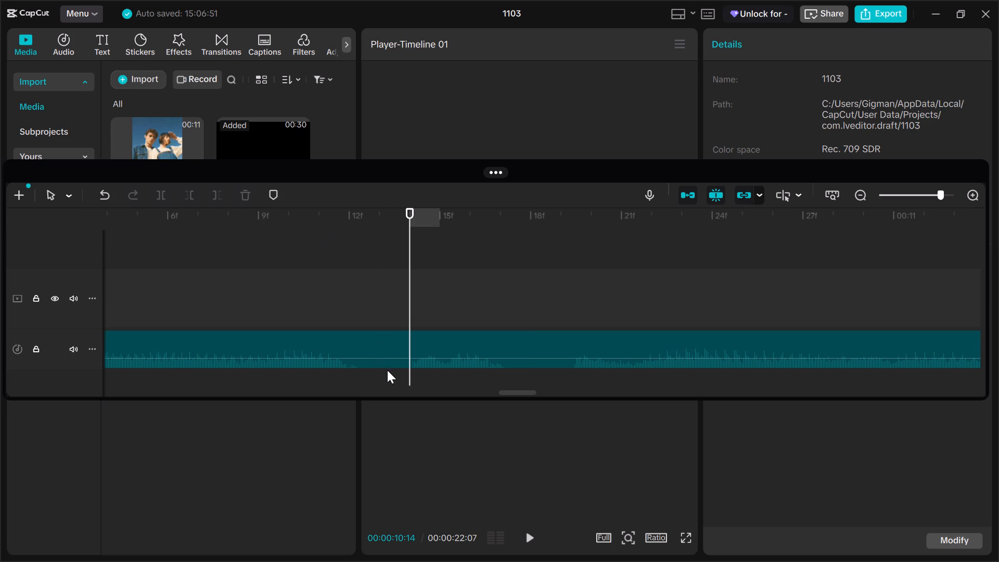
left_click(376, 353)
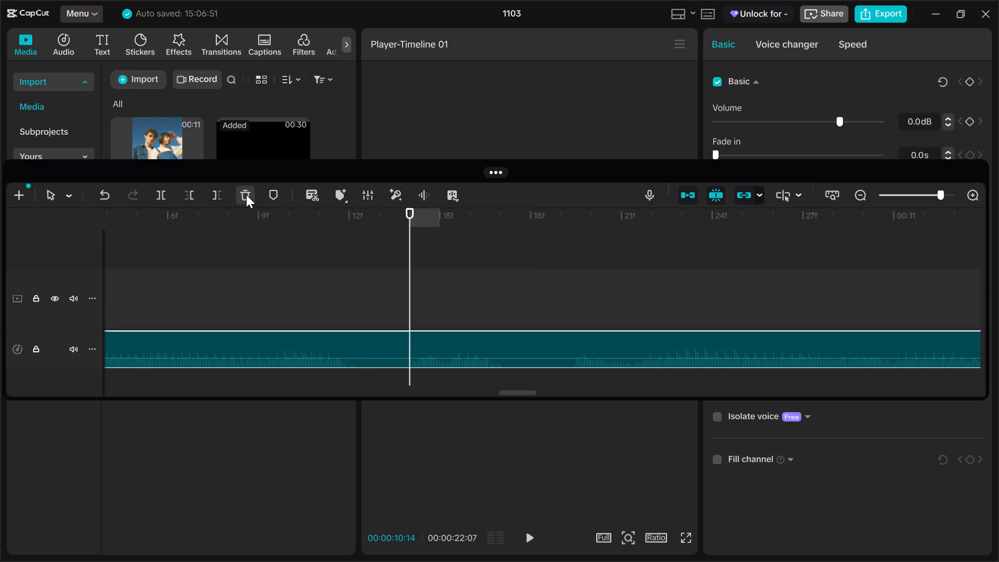
left_click(162, 193)
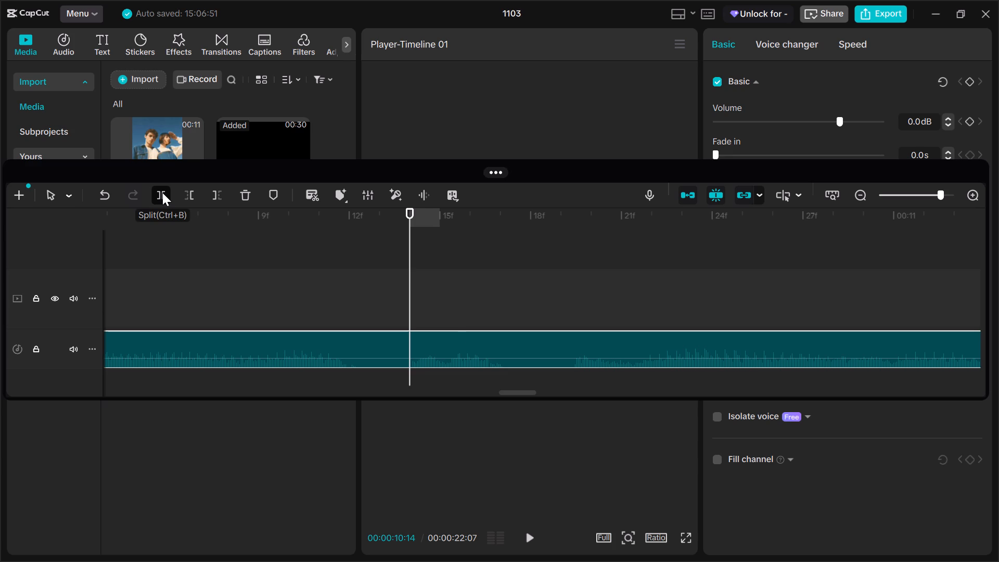
Cut out the silent audio between 00:00:10:12 and 00:00:10:14 and move the preceding clip forward to end at 00:00:10:14.
left_click_drag(411, 271, 378, 279)
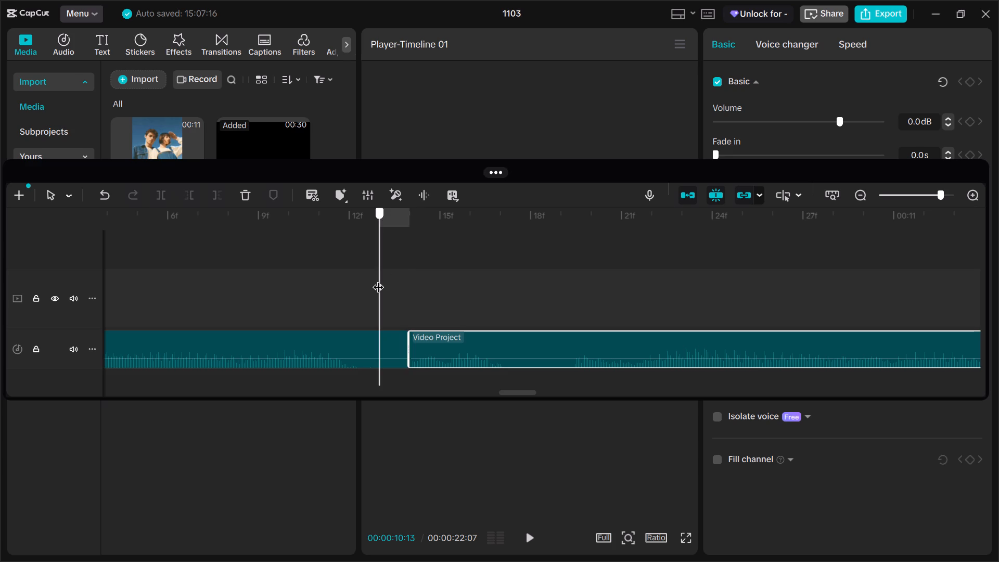
left_click_drag(378, 279, 345, 287)
left_click(330, 347)
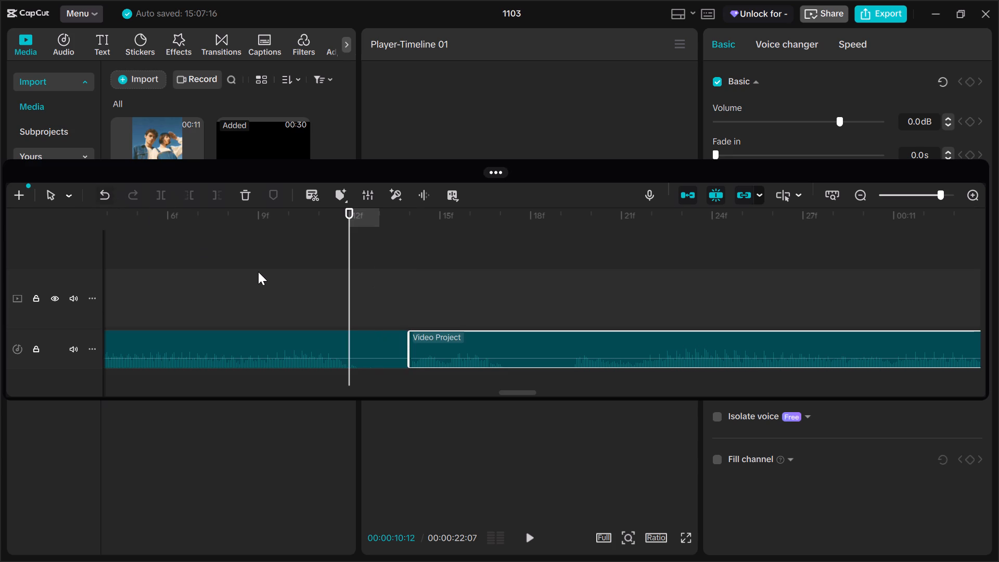
left_click(158, 194)
left_click(246, 198)
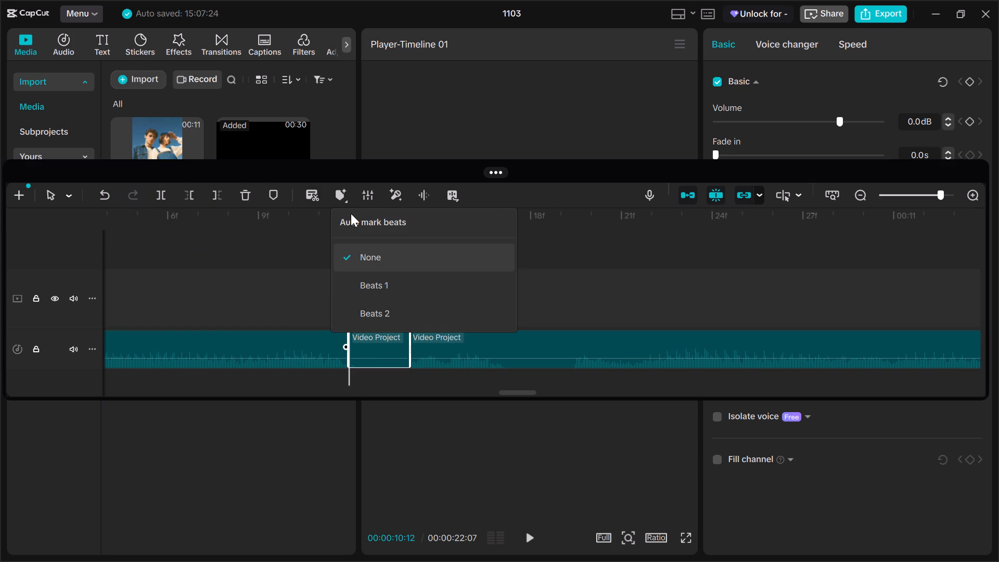
left_click_drag(294, 344, 358, 351)
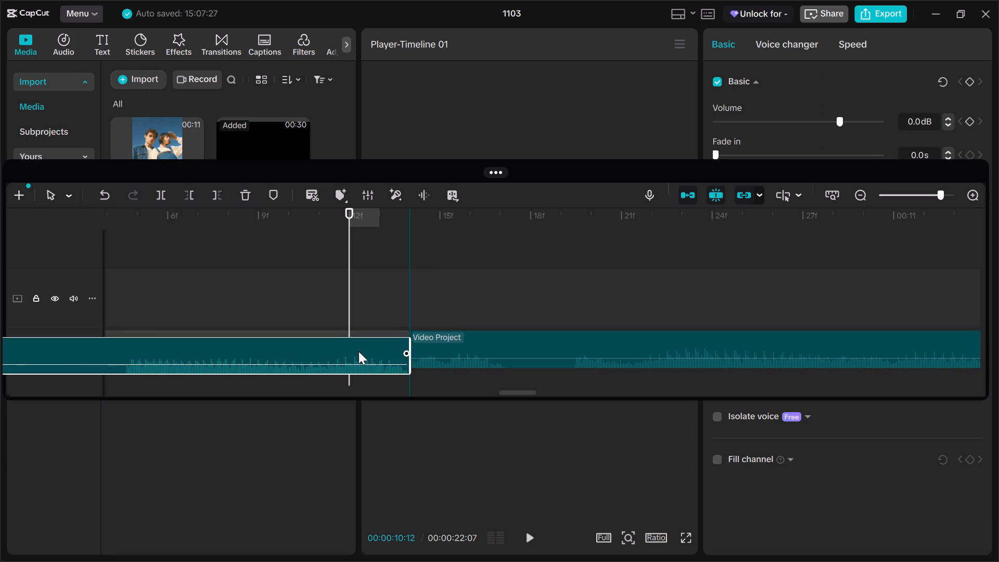
left_click_drag(358, 351, 353, 343)
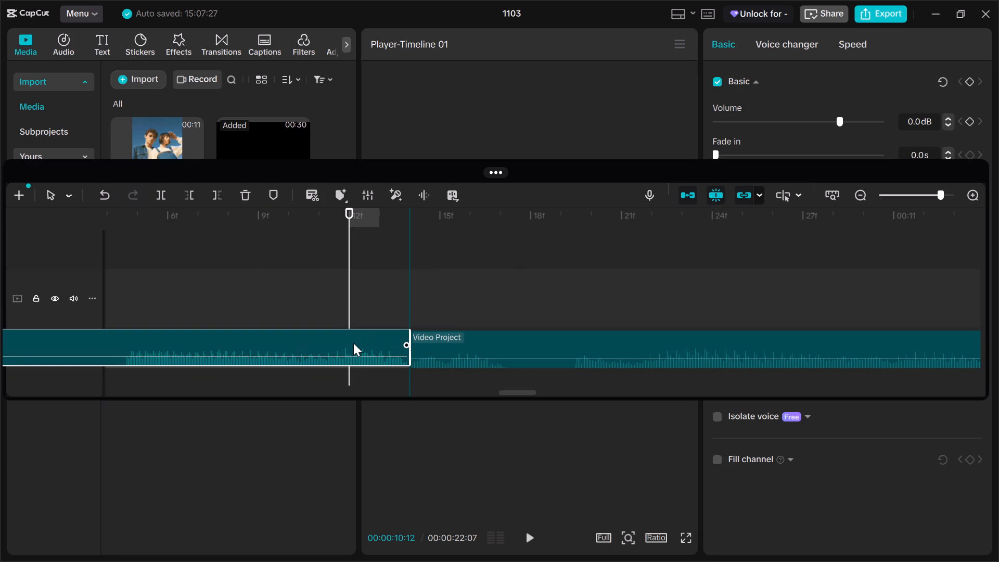
Move the short audio clip just before the wide gap forward against the start of the long clip that ends at 00:00:10:14.
left_click(907, 193)
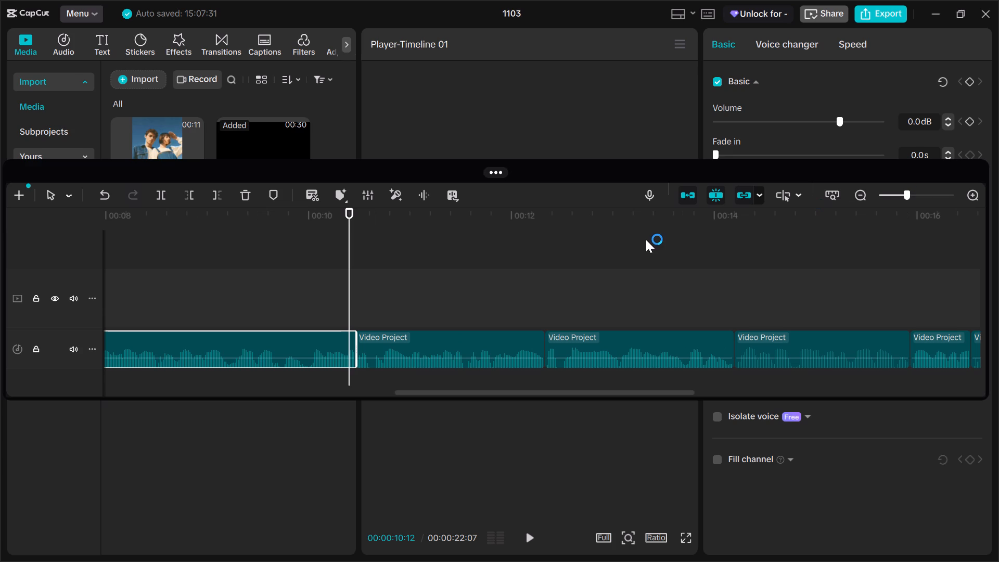
scroll(590, 284, "down", 10, "ctrl")
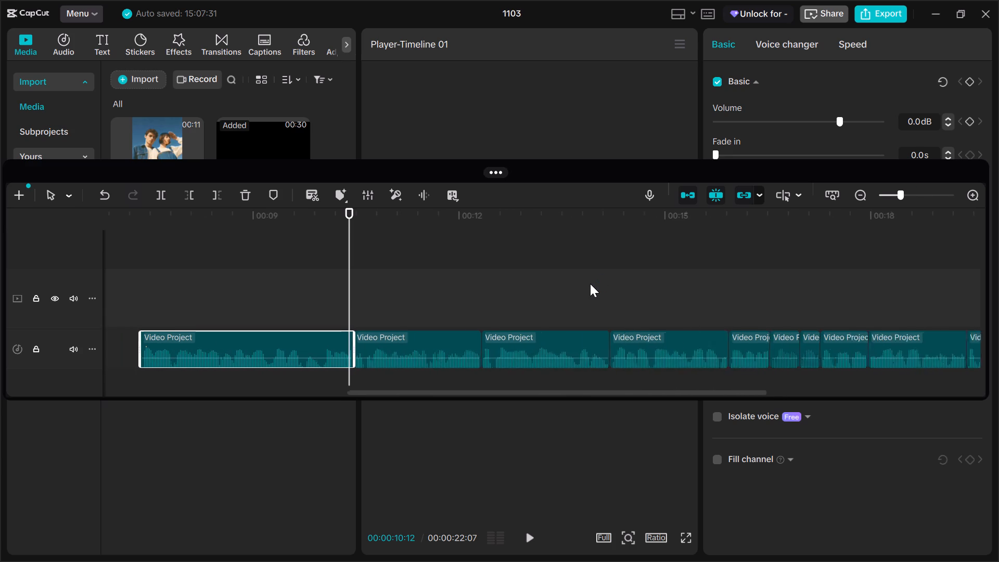
scroll(590, 284, "down", 3, "ctrl")
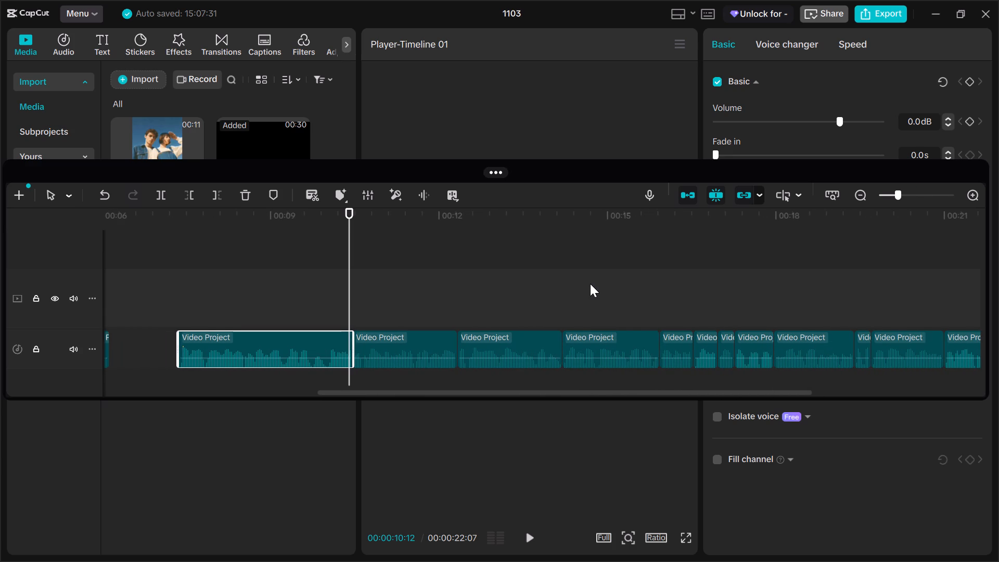
scroll(590, 284, "down", 5, "ctrl")
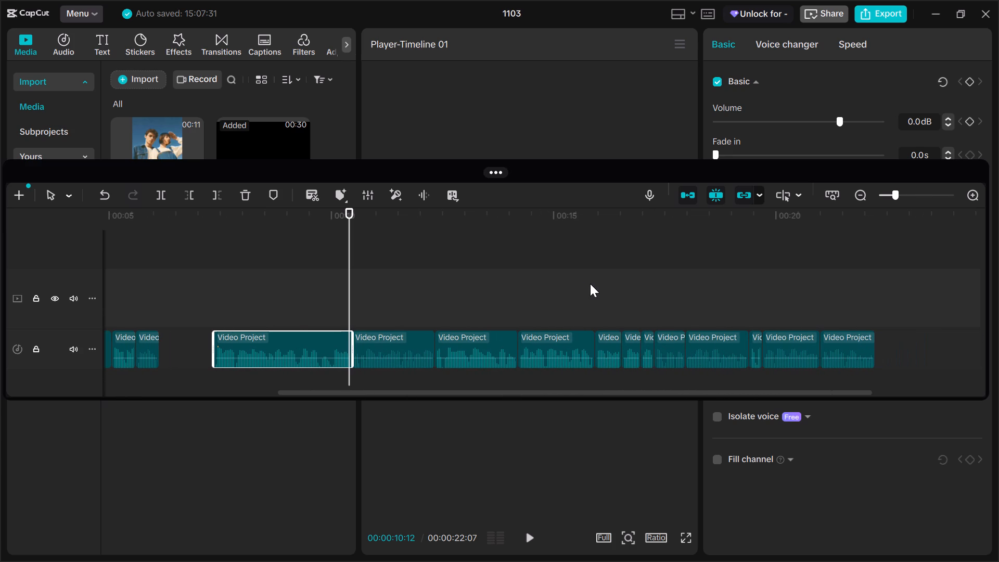
right_click(235, 369)
scroll(235, 369, "down", 4, "ctrl")
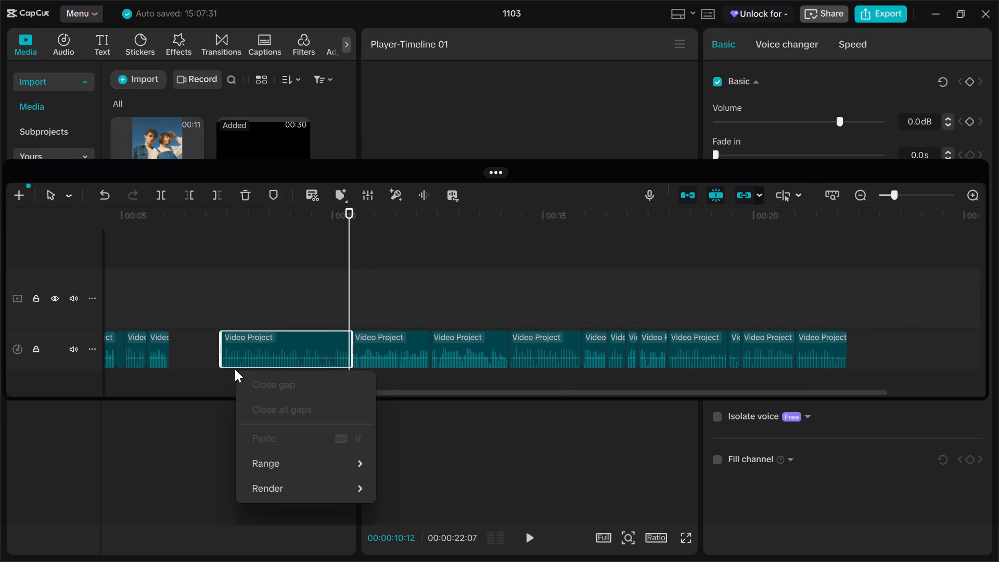
scroll(235, 369, "down", 1, "ctrl")
left_click_drag(156, 350, 162, 350)
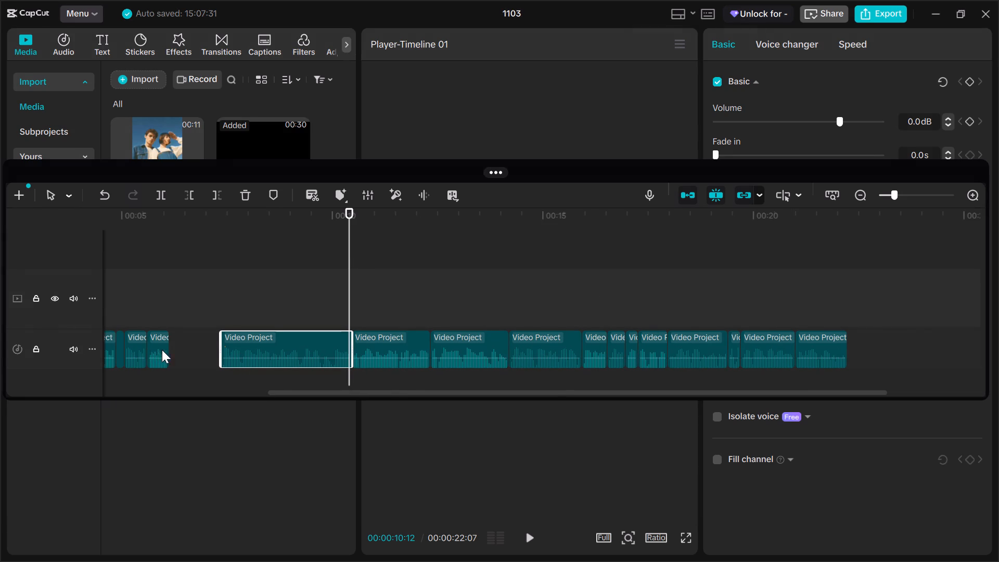
left_click_drag(162, 350, 165, 350)
left_click(163, 350)
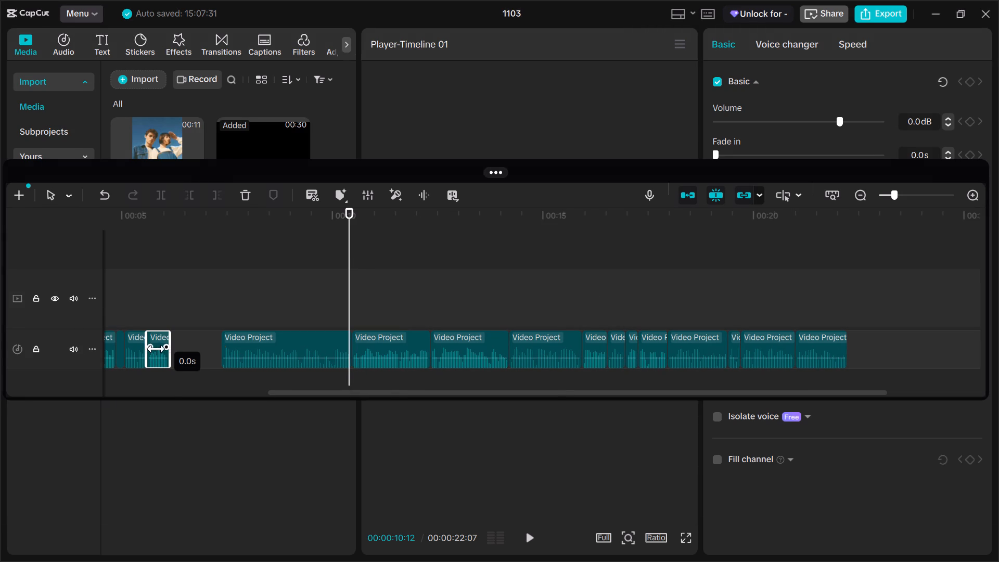
left_click_drag(158, 349, 209, 348)
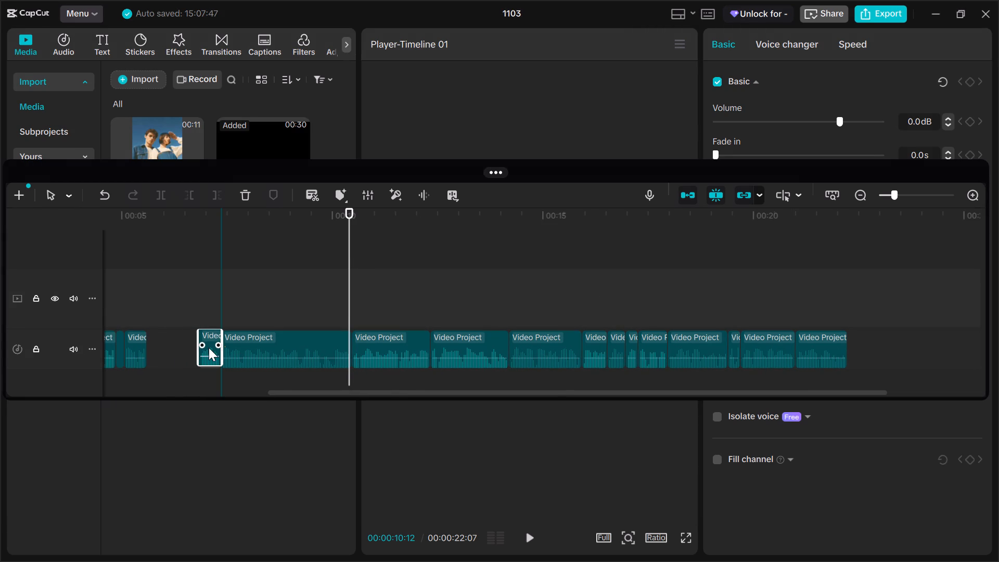
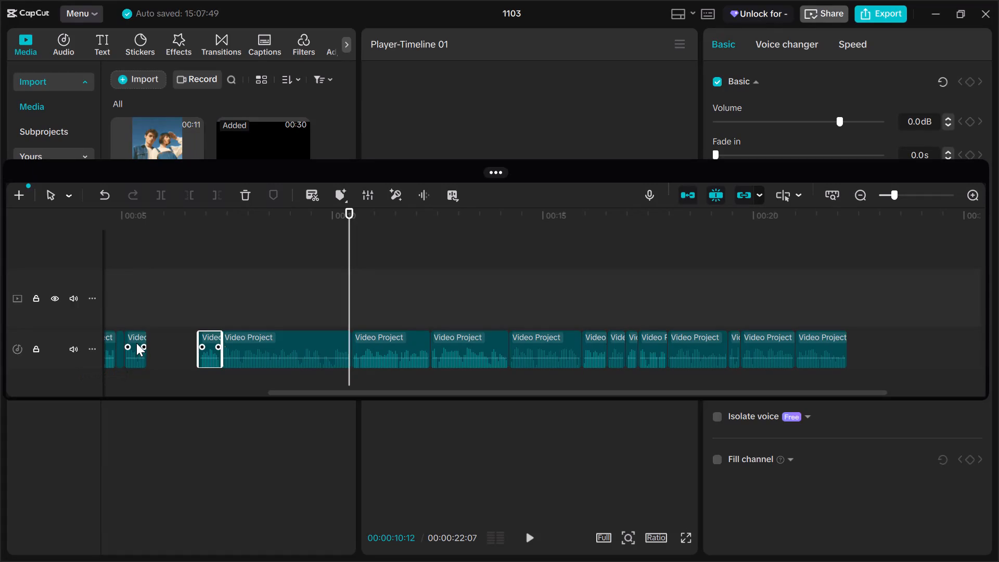
Move the short audio clip at the long clip's start onto the audio track below, starting shortly after 00:08.
left_click_drag(136, 343, 201, 347)
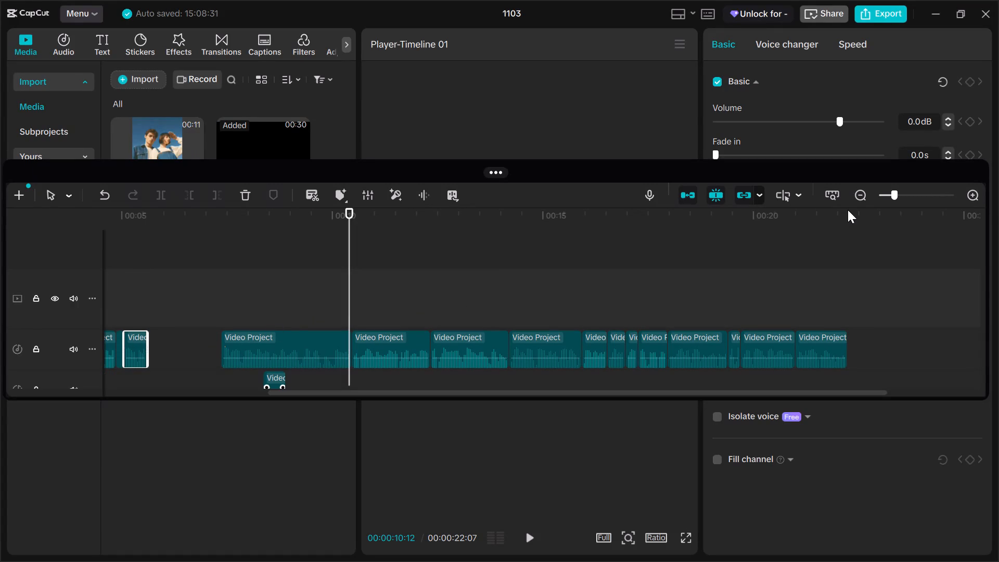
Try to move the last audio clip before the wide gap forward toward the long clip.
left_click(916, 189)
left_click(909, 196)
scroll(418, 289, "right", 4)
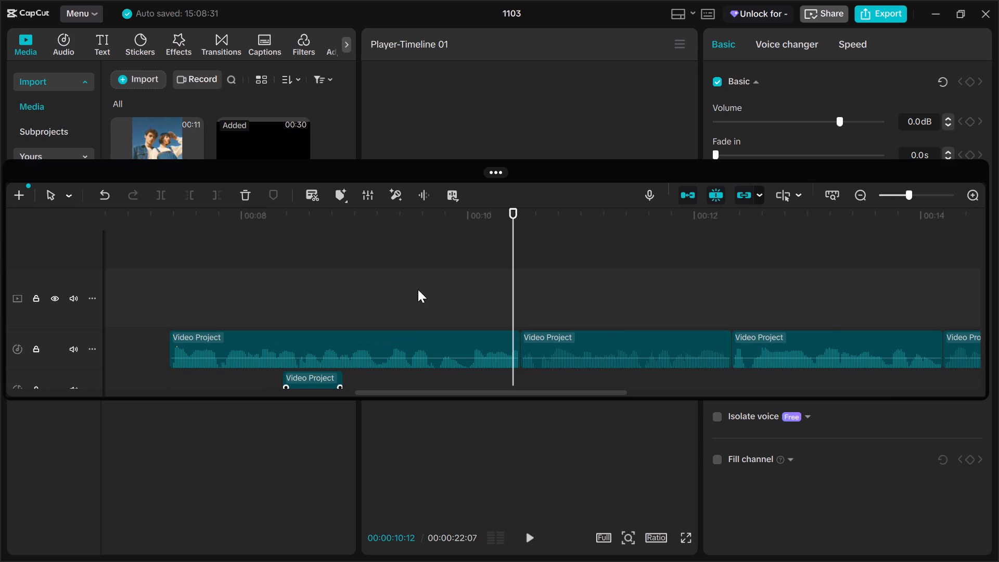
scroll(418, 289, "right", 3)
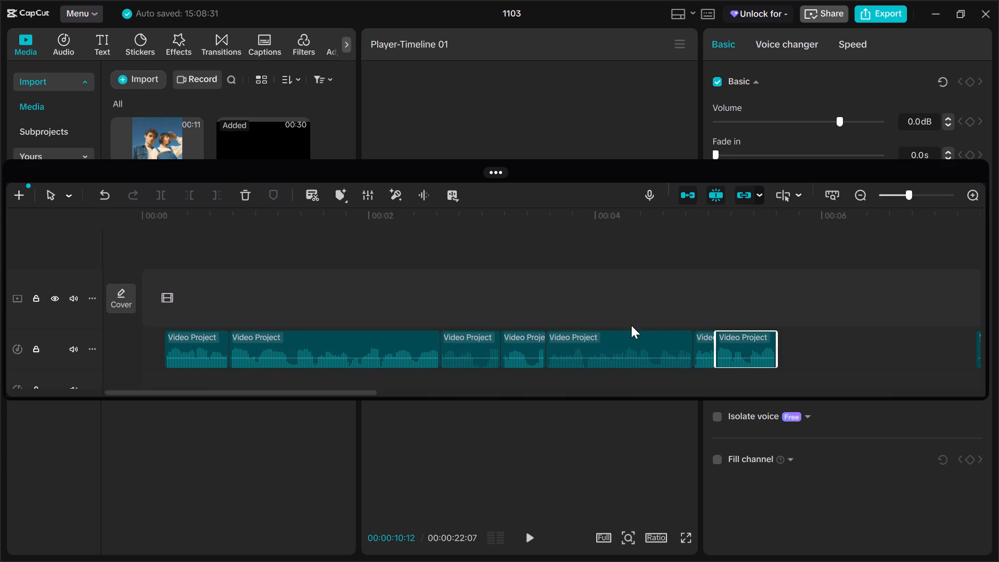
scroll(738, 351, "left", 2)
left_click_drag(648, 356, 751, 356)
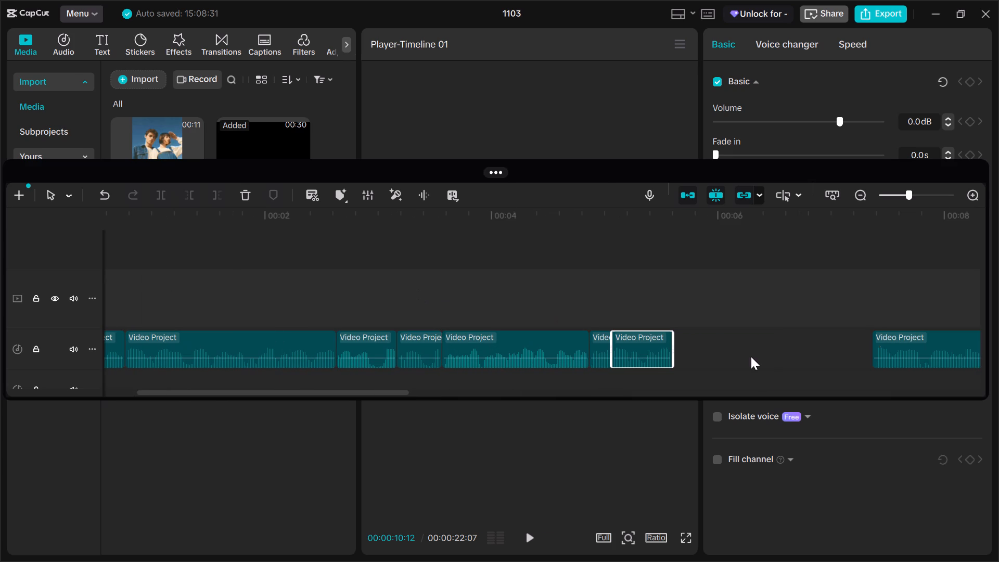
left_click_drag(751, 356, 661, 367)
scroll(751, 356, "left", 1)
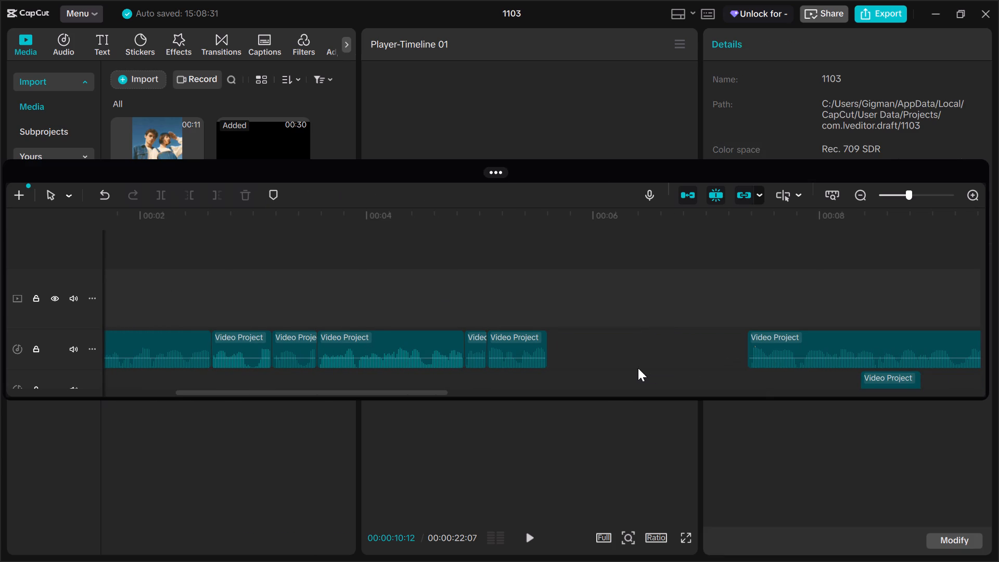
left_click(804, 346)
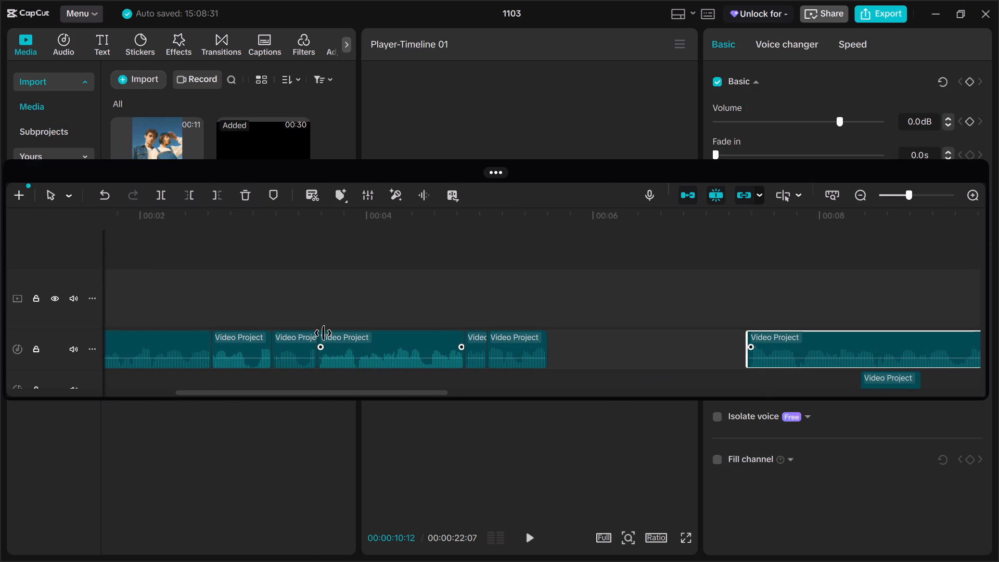
Move the first audio clip back to 00:00 and place the second clip directly against its end.
scroll(323, 333, "right", 3)
left_click_drag(211, 354, 194, 351)
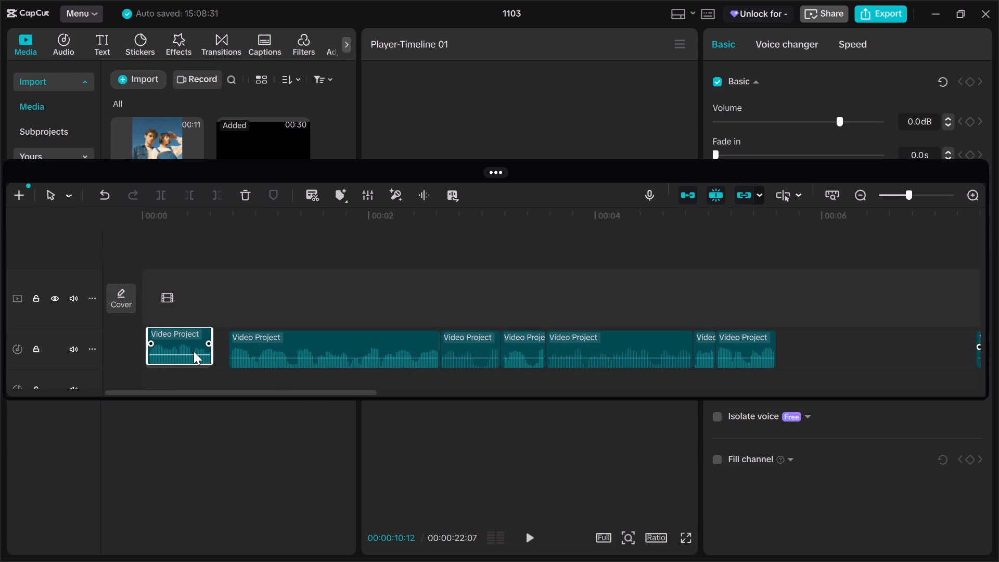
left_click_drag(194, 351, 190, 354)
left_click_drag(261, 341, 190, 354)
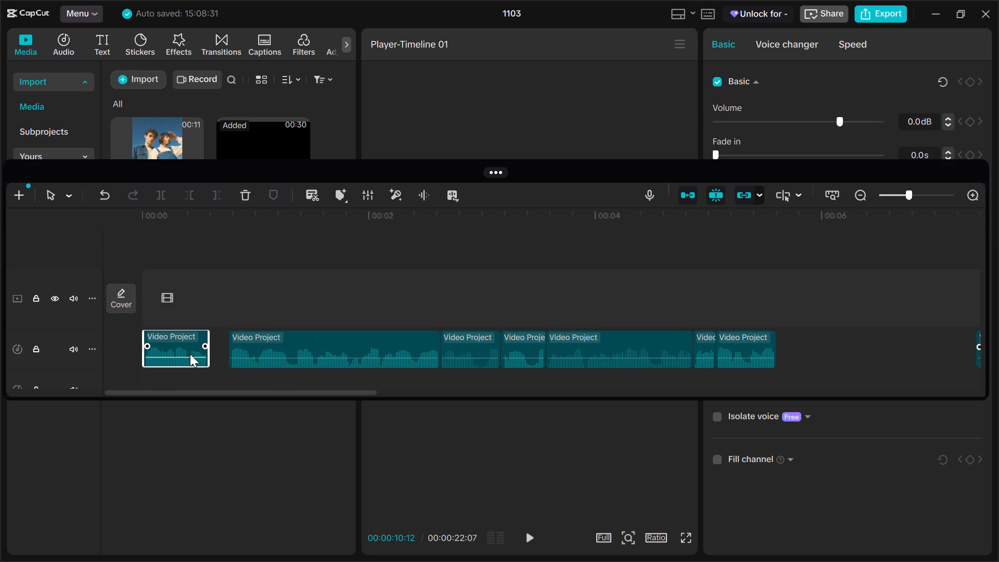
left_click_drag(190, 354, 235, 344)
Move the third, fourth and fifth audio clips back so each one sits directly against the clip before it.
left_click_drag(463, 344, 445, 347)
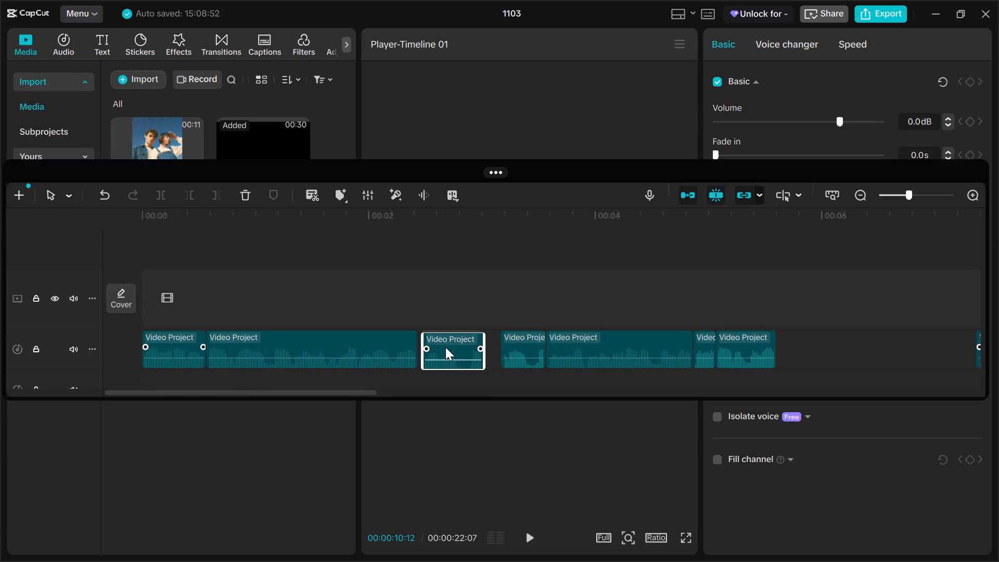
left_click_drag(445, 347, 442, 347)
left_click_drag(510, 347, 489, 347)
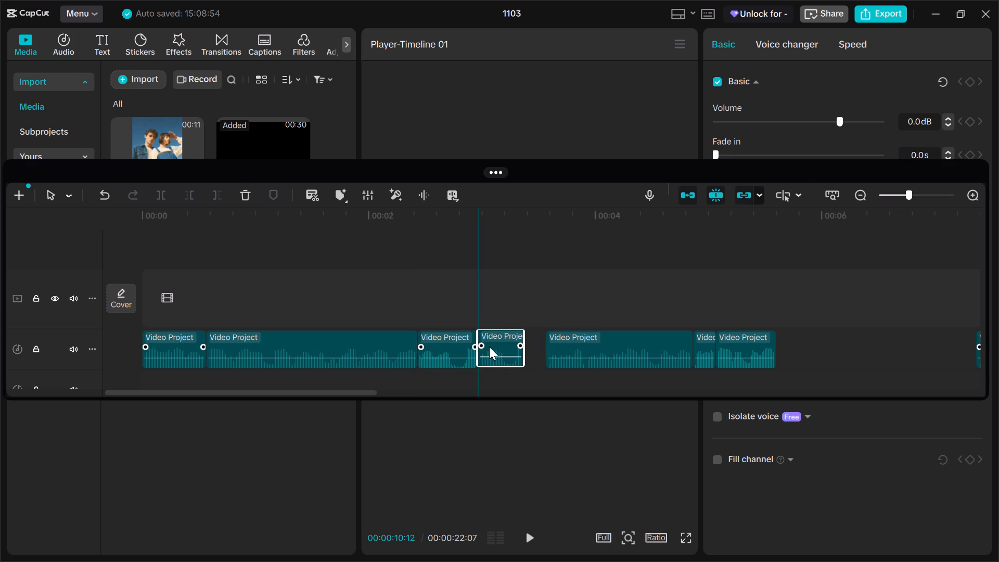
left_click_drag(489, 347, 489, 347)
left_click_drag(569, 347, 566, 347)
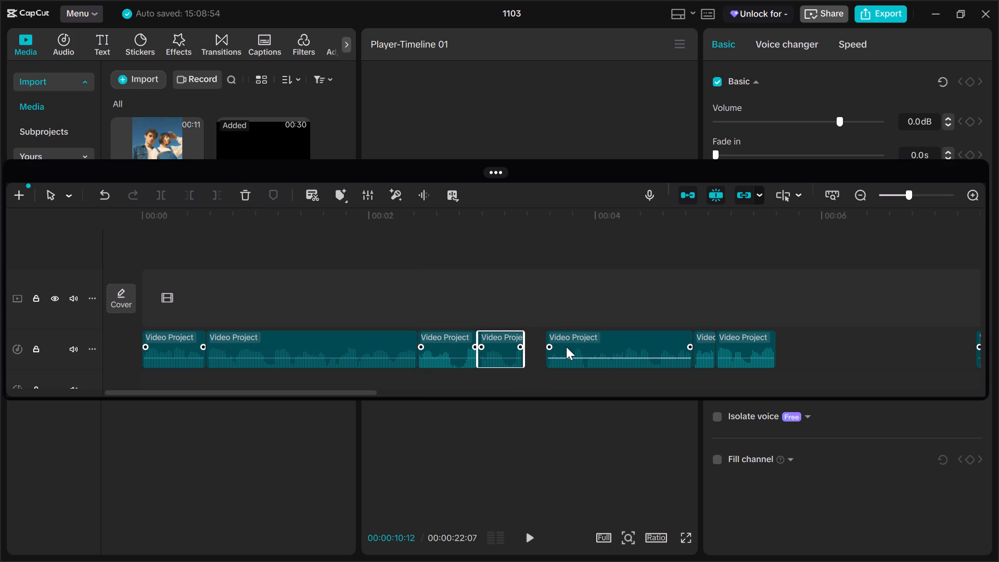
left_click_drag(566, 347, 542, 343)
Give the very short sixth audio clip a fade-out of about 0.1 s.
left_click_drag(711, 346, 696, 350)
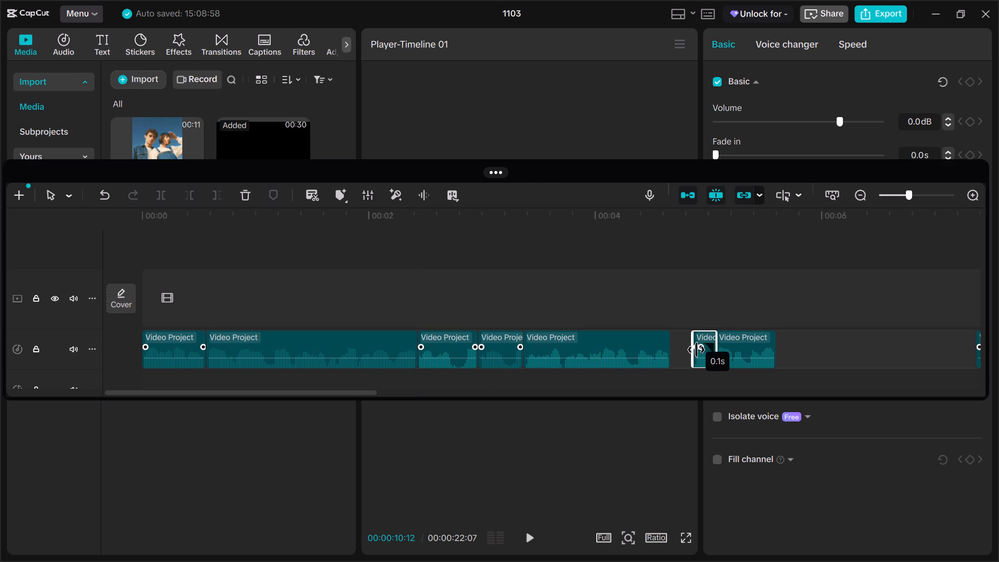
left_click_drag(696, 350, 694, 350)
left_click(694, 350)
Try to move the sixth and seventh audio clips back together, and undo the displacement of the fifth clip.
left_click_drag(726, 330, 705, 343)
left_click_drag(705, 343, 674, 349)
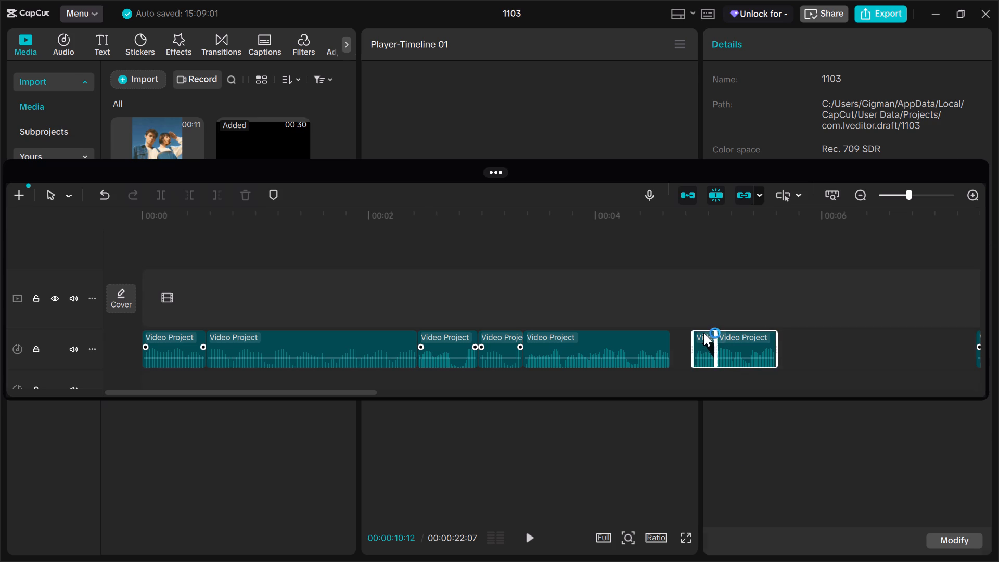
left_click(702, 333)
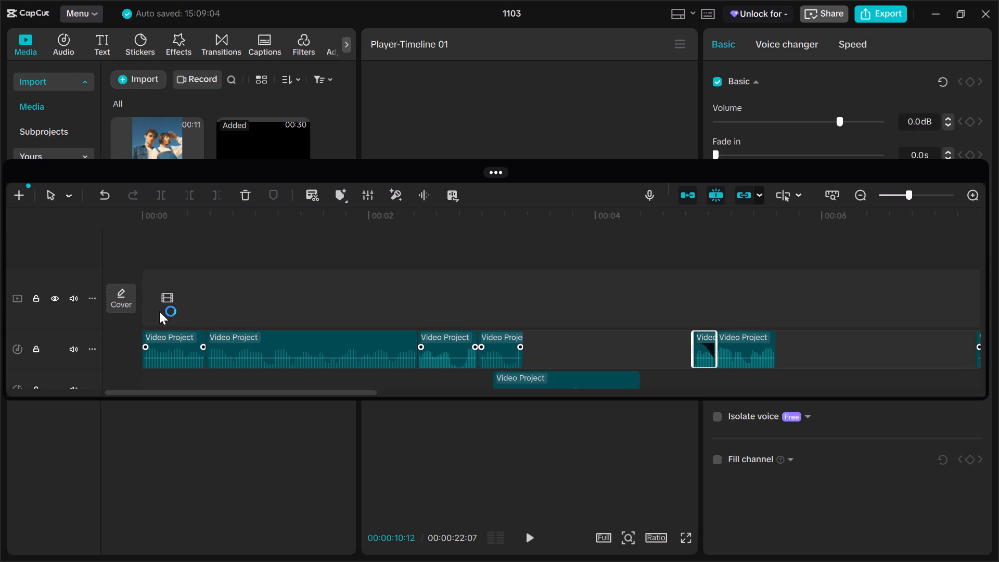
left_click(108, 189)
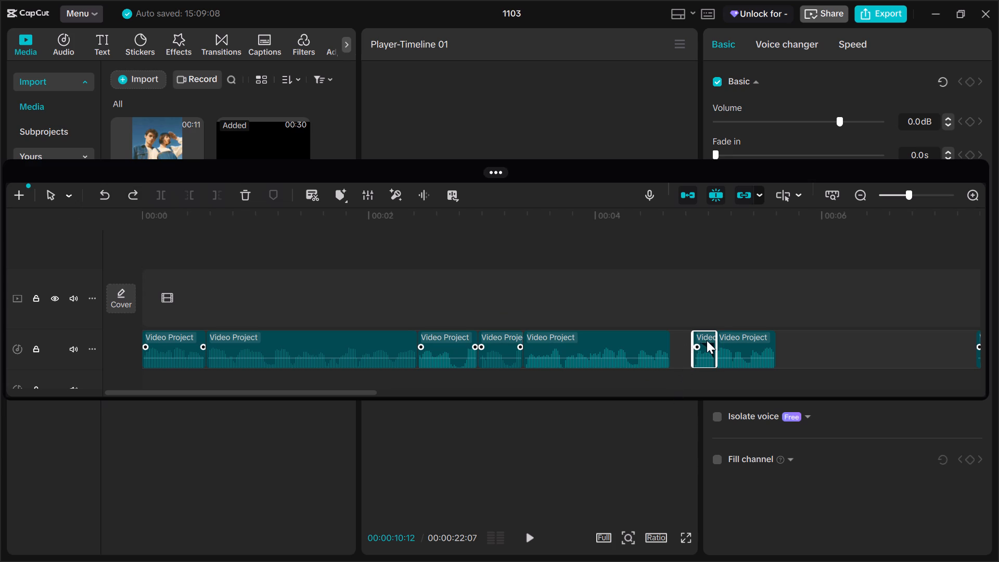
Move the sixth and seventh audio clips back one after the other, closing the gap after the fifth clip.
left_click_drag(707, 340, 682, 339)
left_click_drag(734, 343, 716, 346)
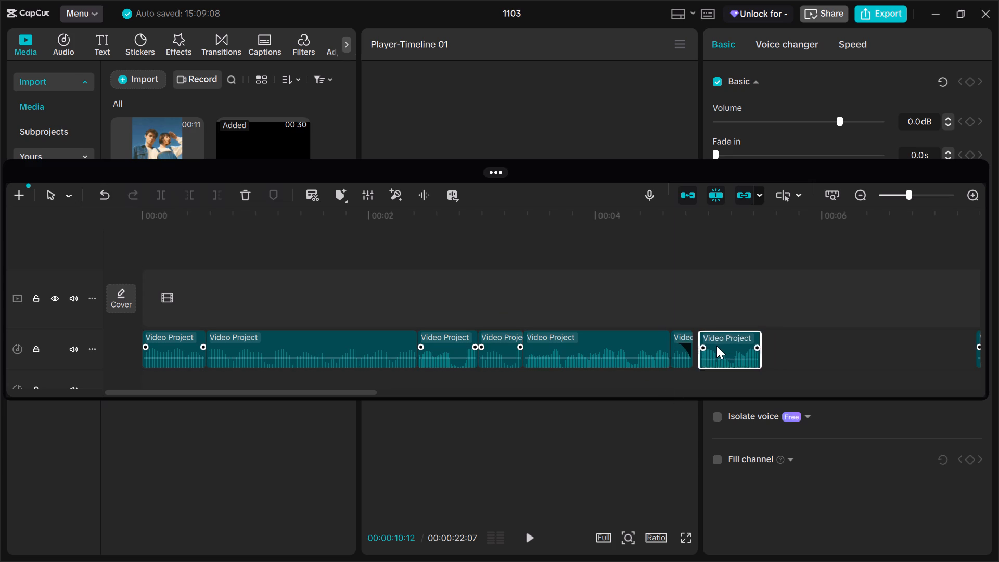
left_click_drag(716, 346, 713, 347)
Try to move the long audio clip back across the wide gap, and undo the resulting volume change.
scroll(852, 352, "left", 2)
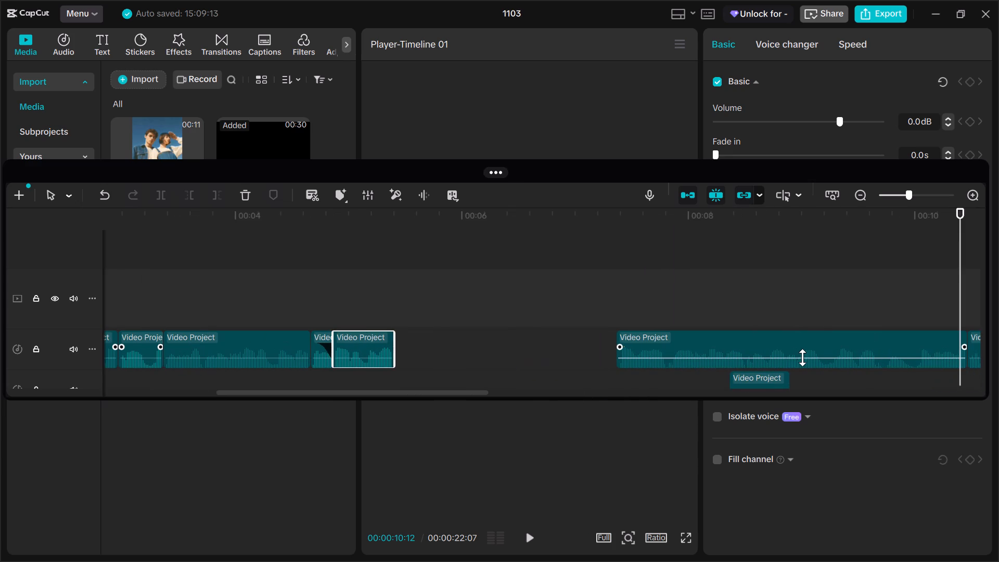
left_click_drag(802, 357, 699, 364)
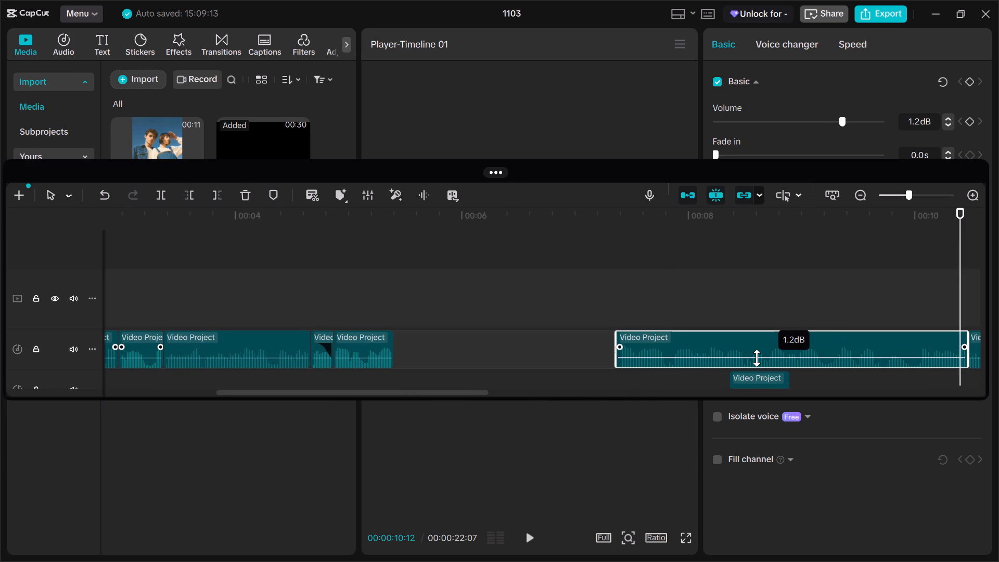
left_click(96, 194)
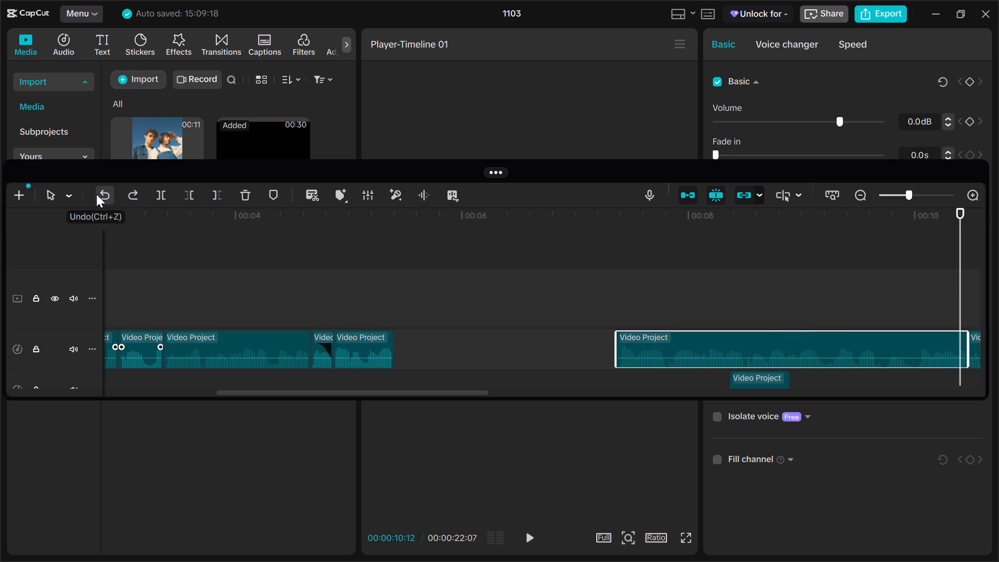
Move the long audio clip back across the wide gap against the end of the seventh clip.
left_click_drag(720, 338, 551, 334)
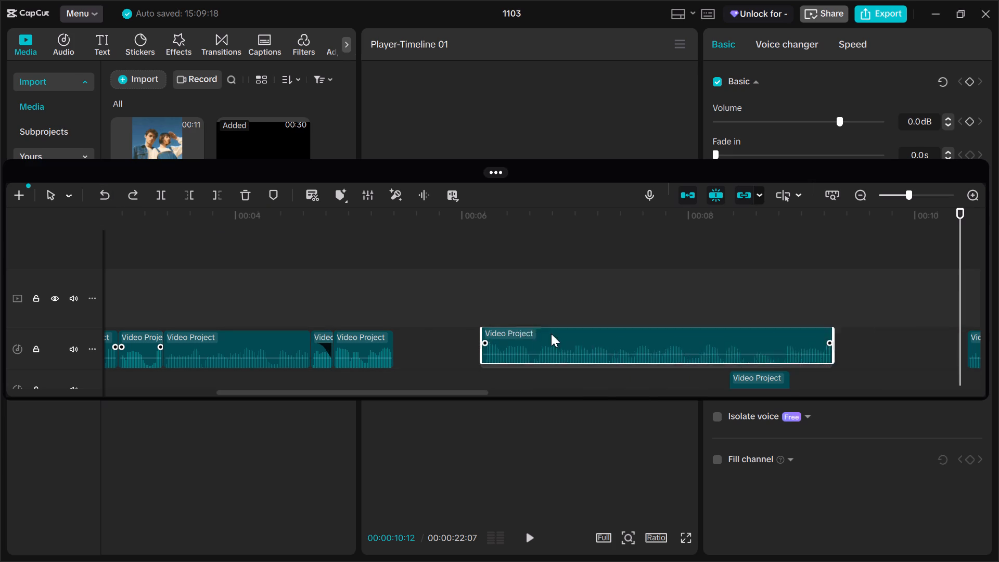
left_click_drag(551, 334, 495, 340)
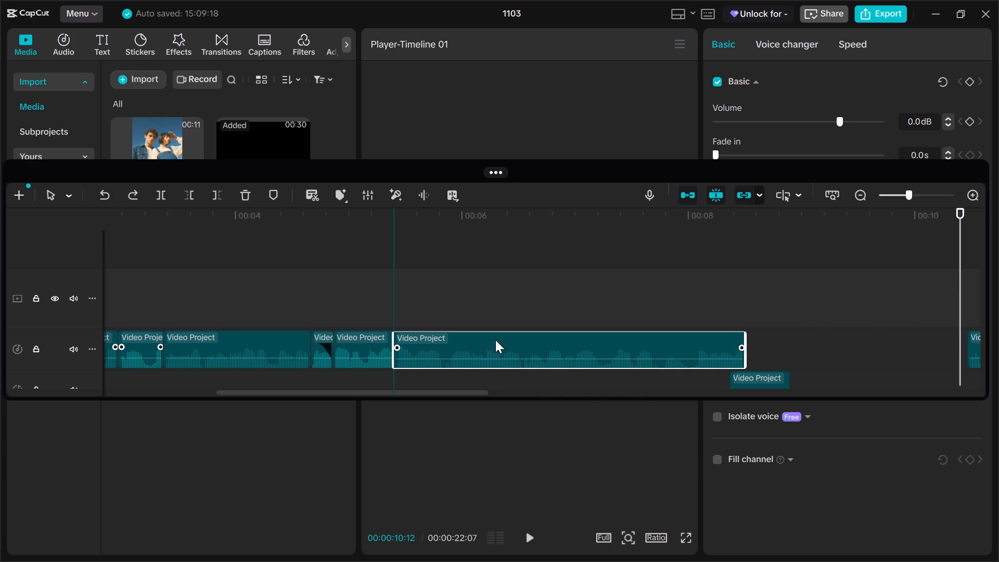
Move the audio clip that starts just after 00:00:10:12 back against the end of the long clip.
scroll(864, 347, "left", 3)
left_click(864, 347)
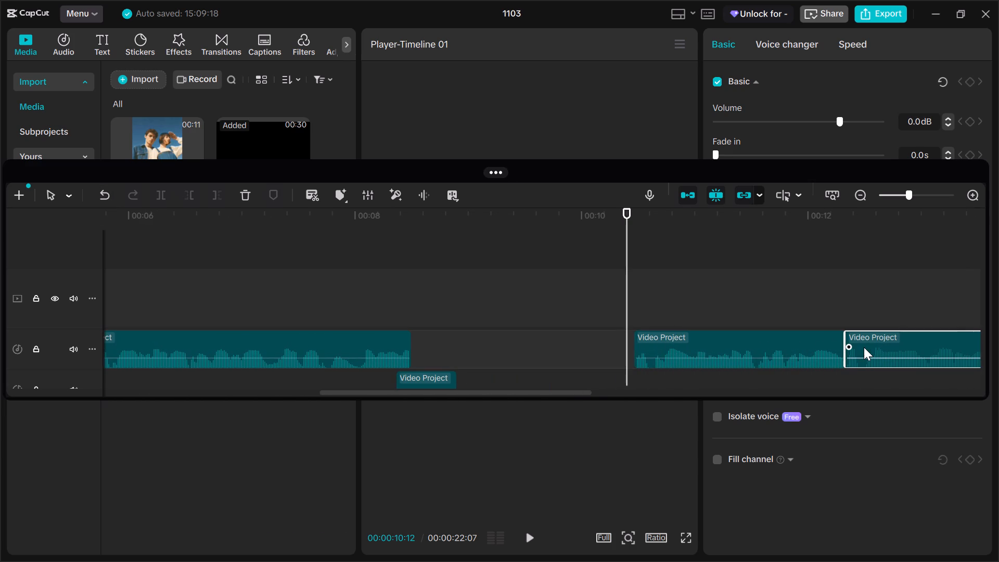
left_click(770, 353)
left_click_drag(746, 353, 541, 355)
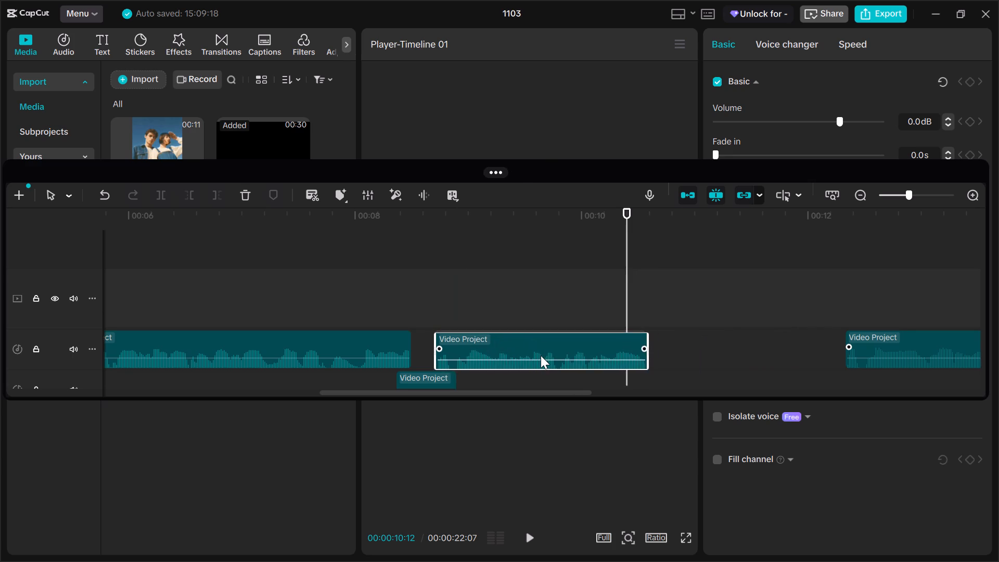
left_click_drag(541, 355, 527, 353)
left_click_drag(527, 353, 517, 358)
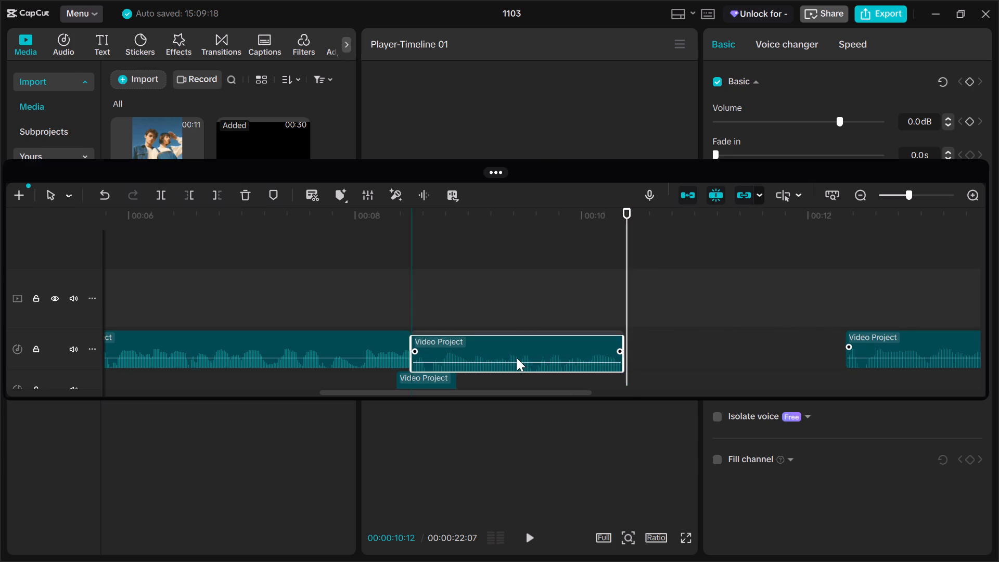
left_click_drag(517, 358, 520, 355)
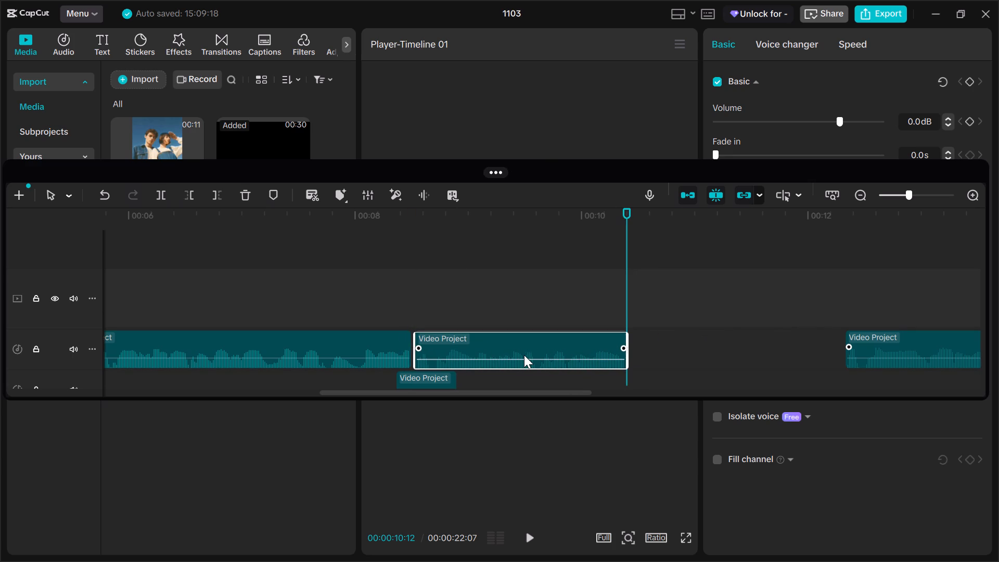
Move the audio clip that starts just after 00:12 back against the preceding clip, closing the remaining sliver of gap.
left_click(866, 354)
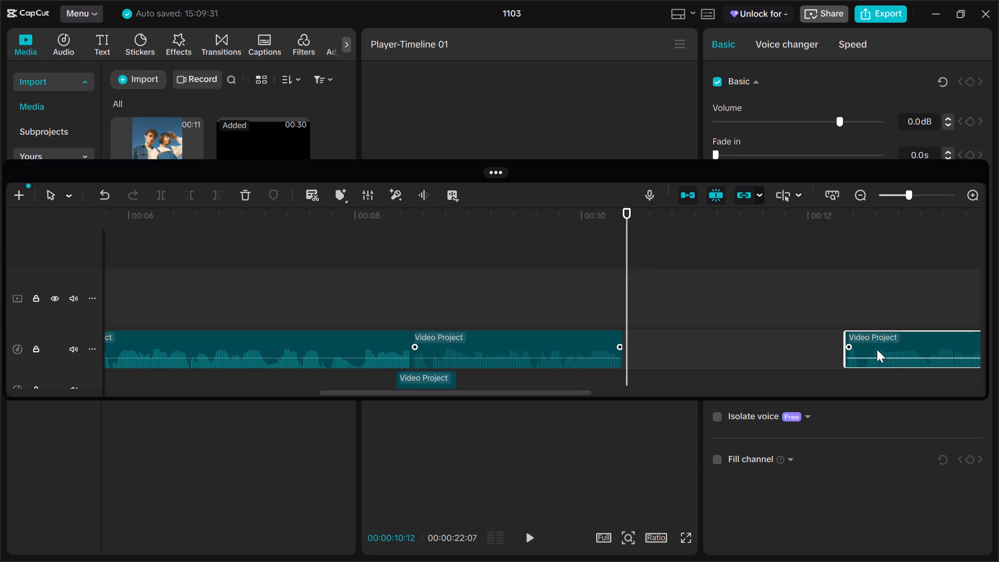
left_click_drag(902, 337, 684, 344)
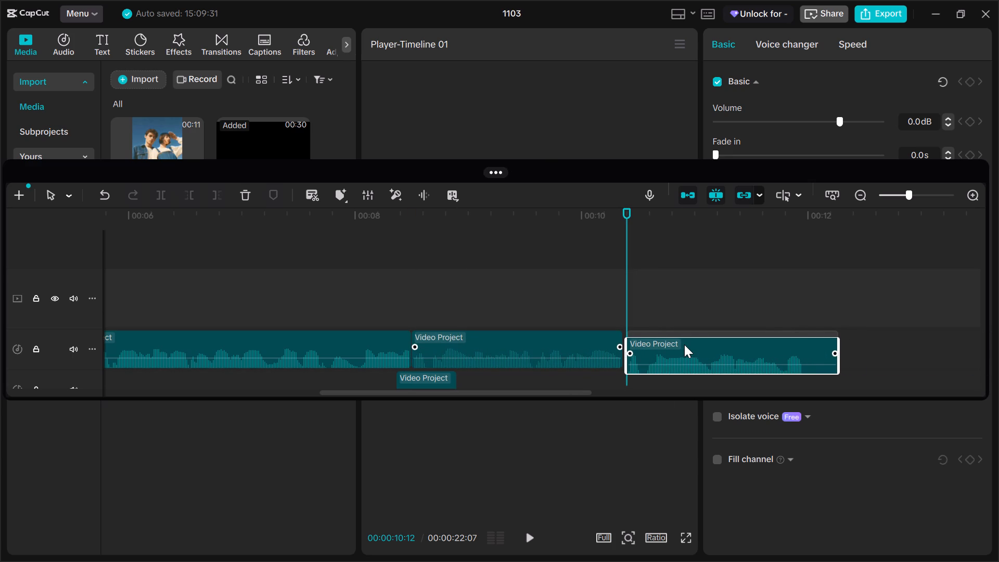
left_click_drag(684, 344, 673, 339)
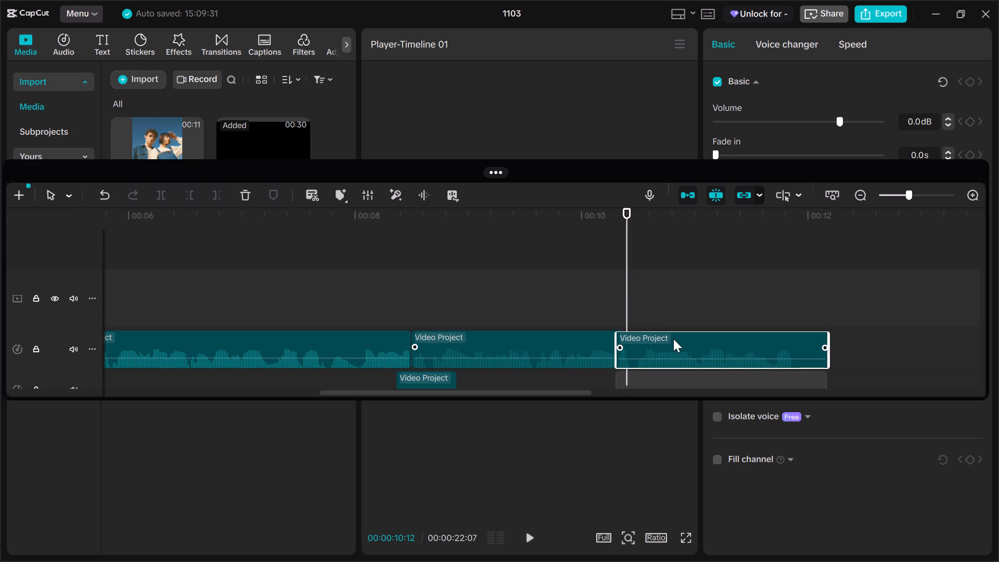
left_click_drag(673, 339, 680, 339)
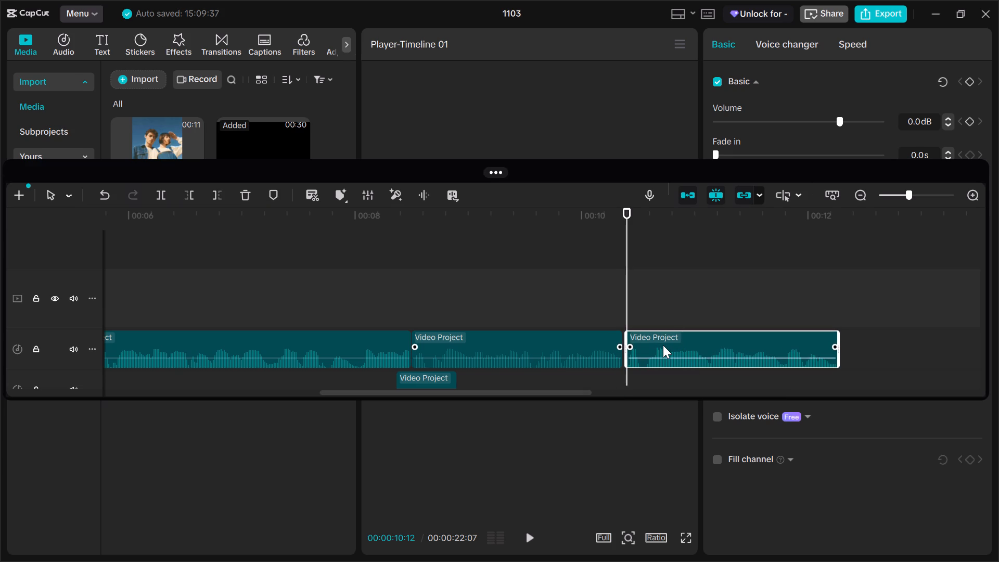
left_click(737, 343)
left_click(561, 346)
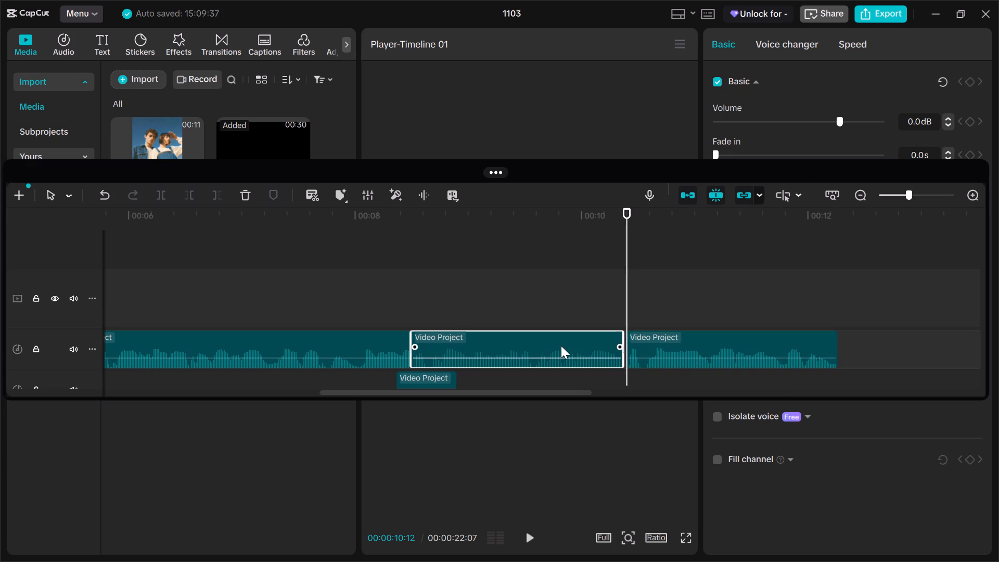
left_click_drag(706, 348, 698, 350)
Move the audio clip that starts just after 00:14 back against the preceding clip that ends just after 00:12.
scroll(868, 355, "left", 2)
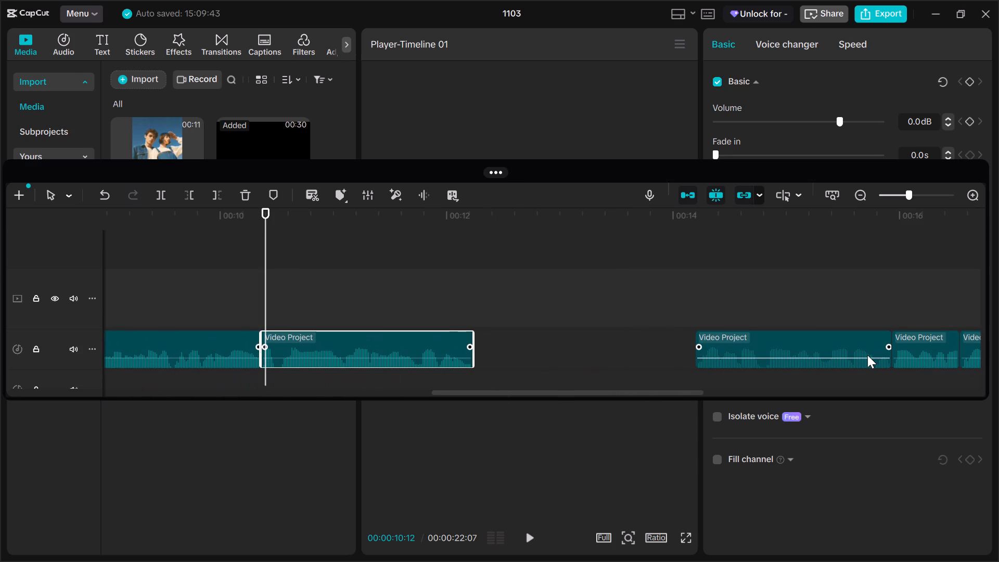
left_click(850, 348)
left_click_drag(850, 348, 640, 349)
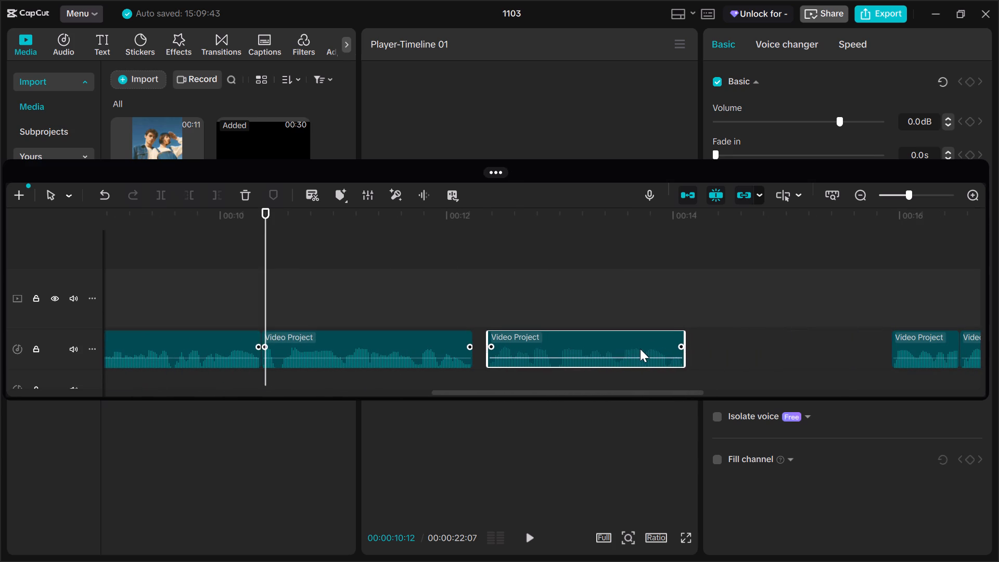
left_click_drag(640, 349, 627, 349)
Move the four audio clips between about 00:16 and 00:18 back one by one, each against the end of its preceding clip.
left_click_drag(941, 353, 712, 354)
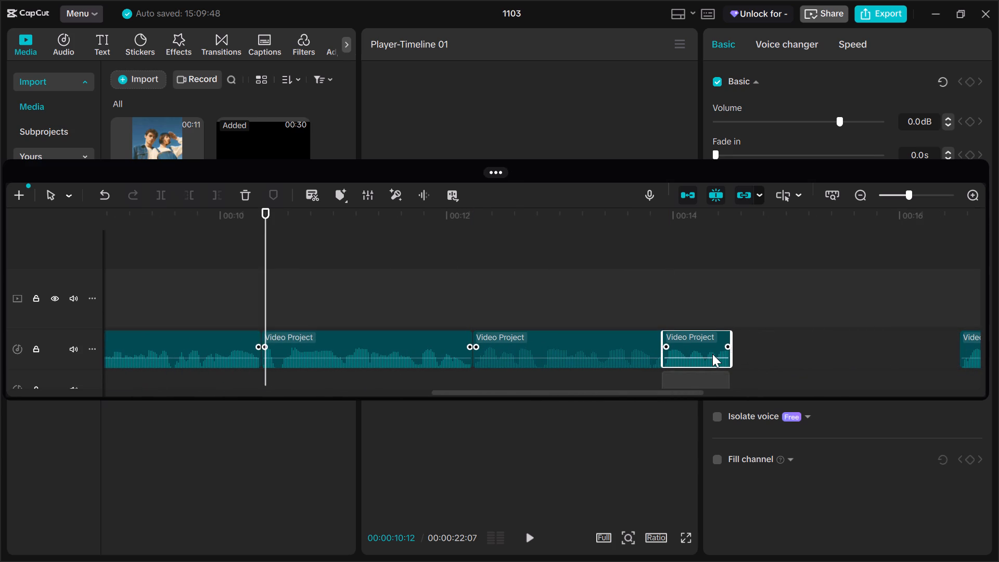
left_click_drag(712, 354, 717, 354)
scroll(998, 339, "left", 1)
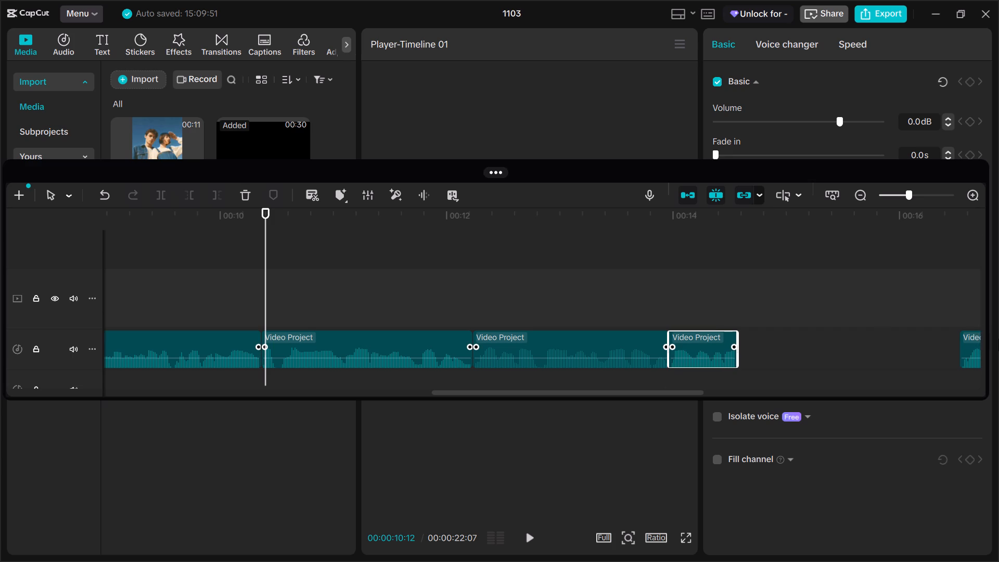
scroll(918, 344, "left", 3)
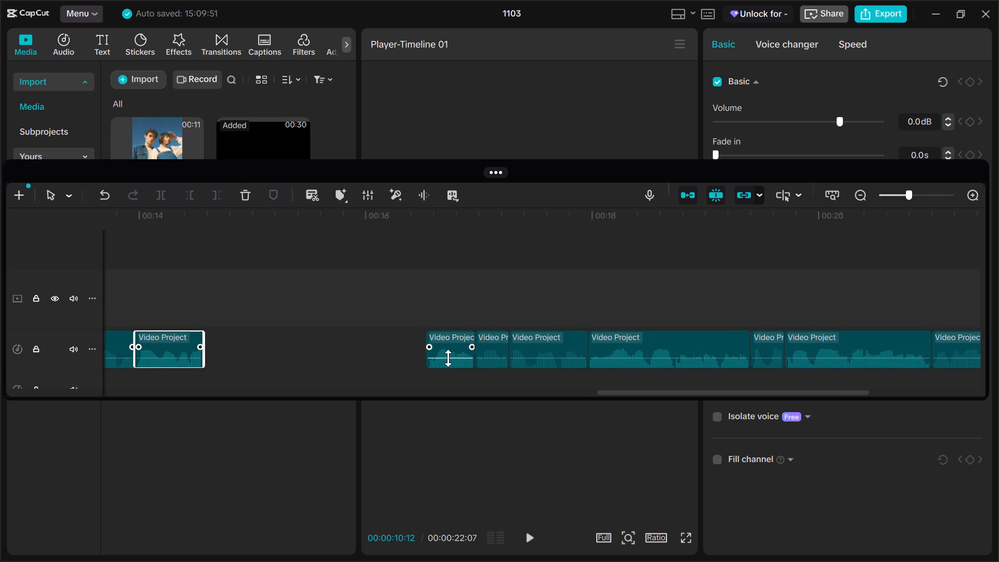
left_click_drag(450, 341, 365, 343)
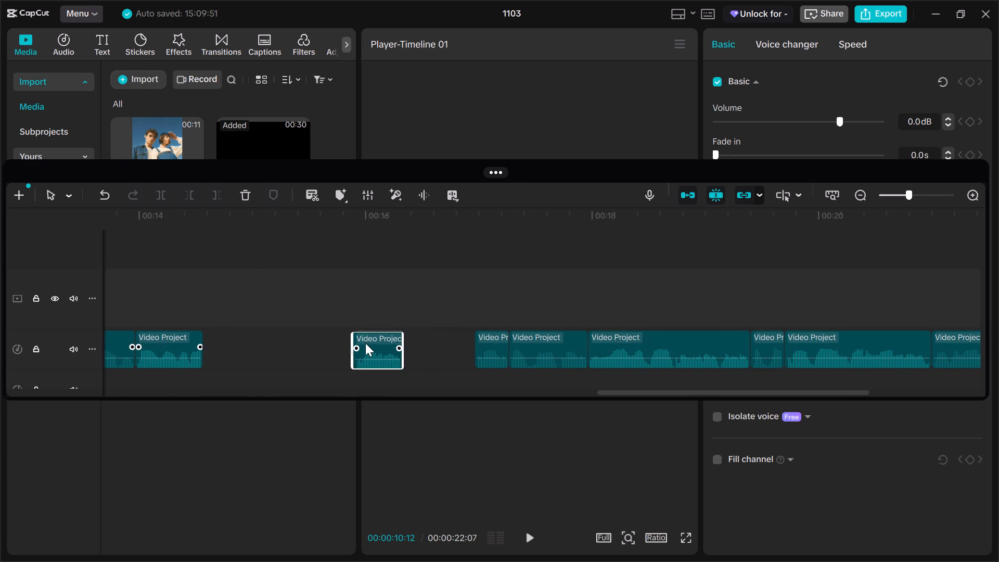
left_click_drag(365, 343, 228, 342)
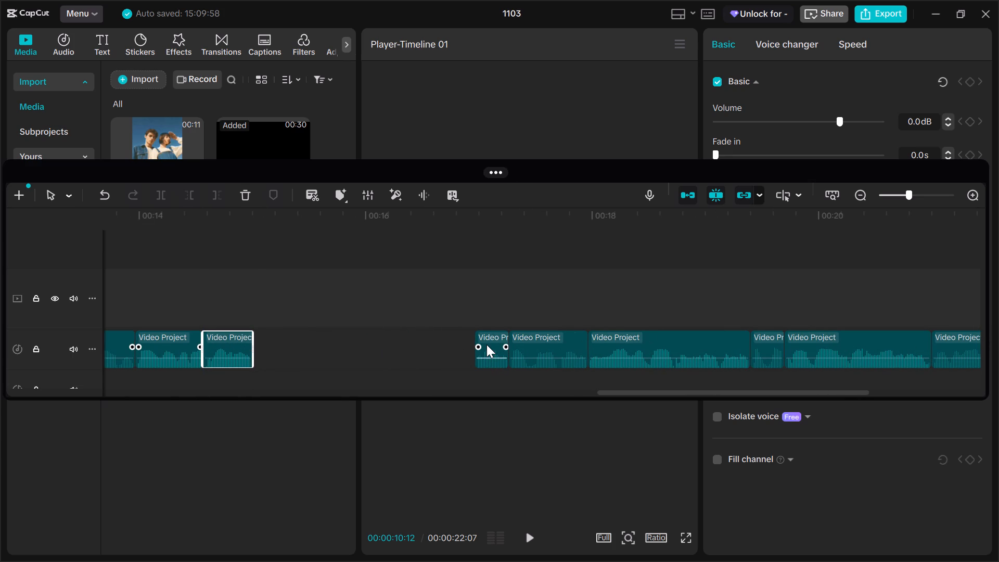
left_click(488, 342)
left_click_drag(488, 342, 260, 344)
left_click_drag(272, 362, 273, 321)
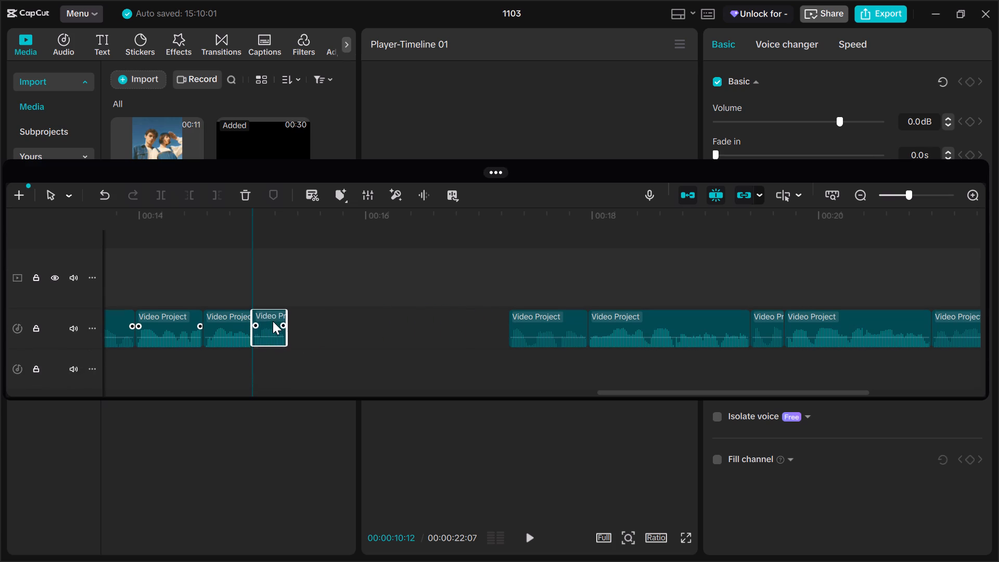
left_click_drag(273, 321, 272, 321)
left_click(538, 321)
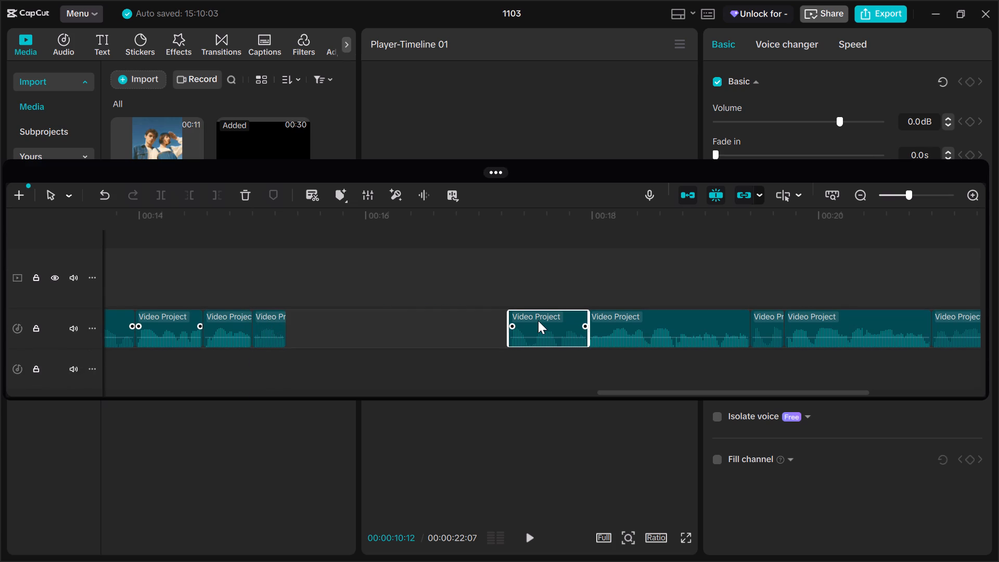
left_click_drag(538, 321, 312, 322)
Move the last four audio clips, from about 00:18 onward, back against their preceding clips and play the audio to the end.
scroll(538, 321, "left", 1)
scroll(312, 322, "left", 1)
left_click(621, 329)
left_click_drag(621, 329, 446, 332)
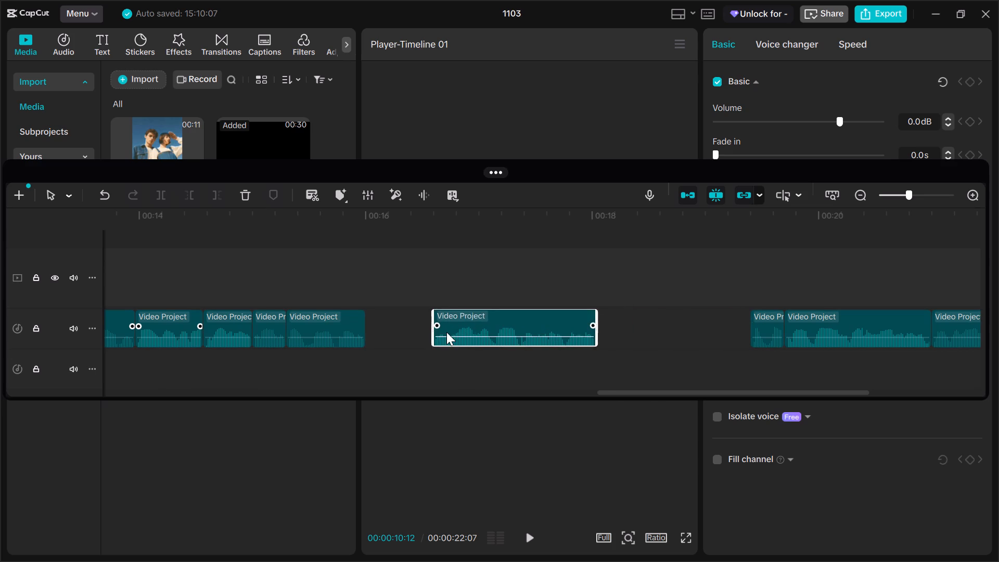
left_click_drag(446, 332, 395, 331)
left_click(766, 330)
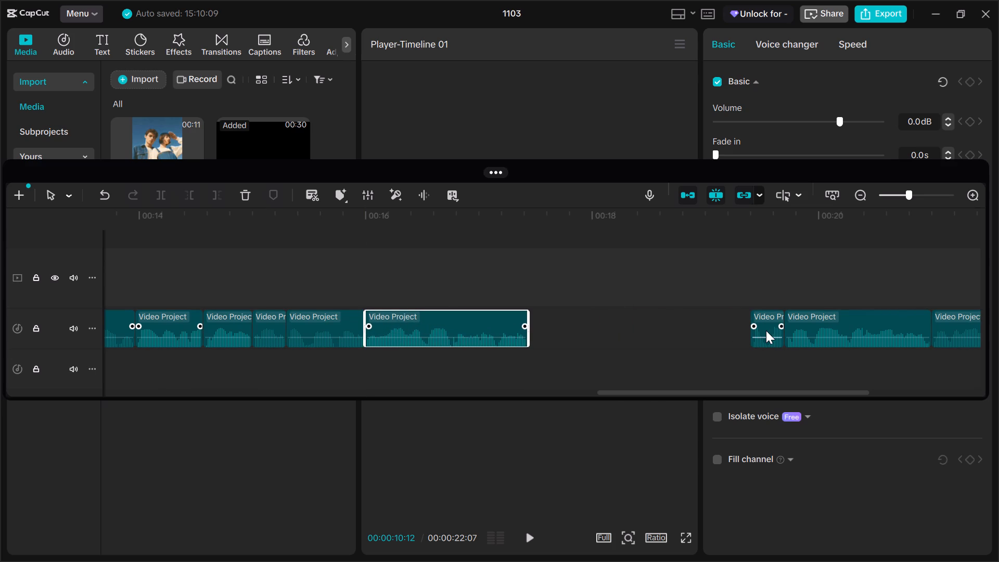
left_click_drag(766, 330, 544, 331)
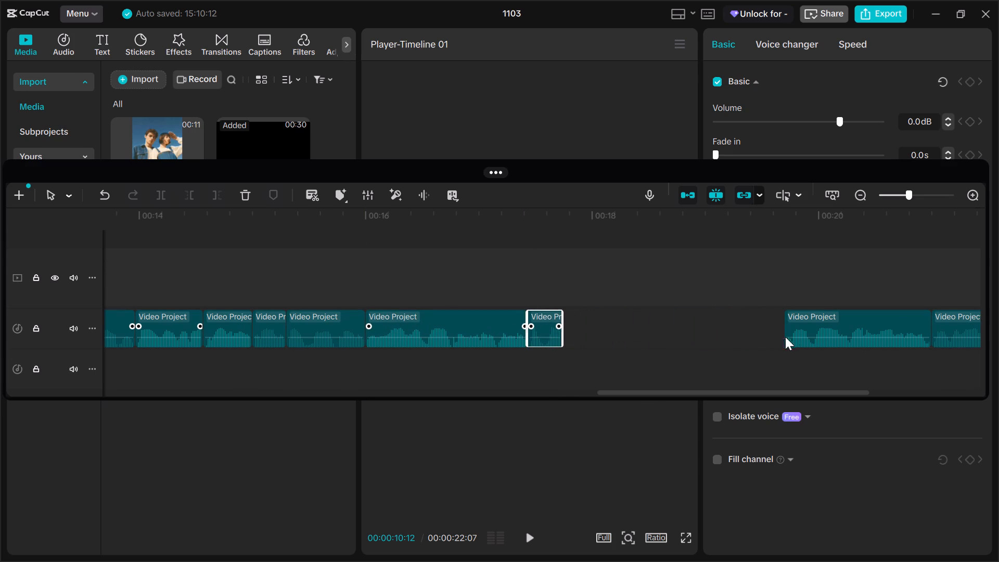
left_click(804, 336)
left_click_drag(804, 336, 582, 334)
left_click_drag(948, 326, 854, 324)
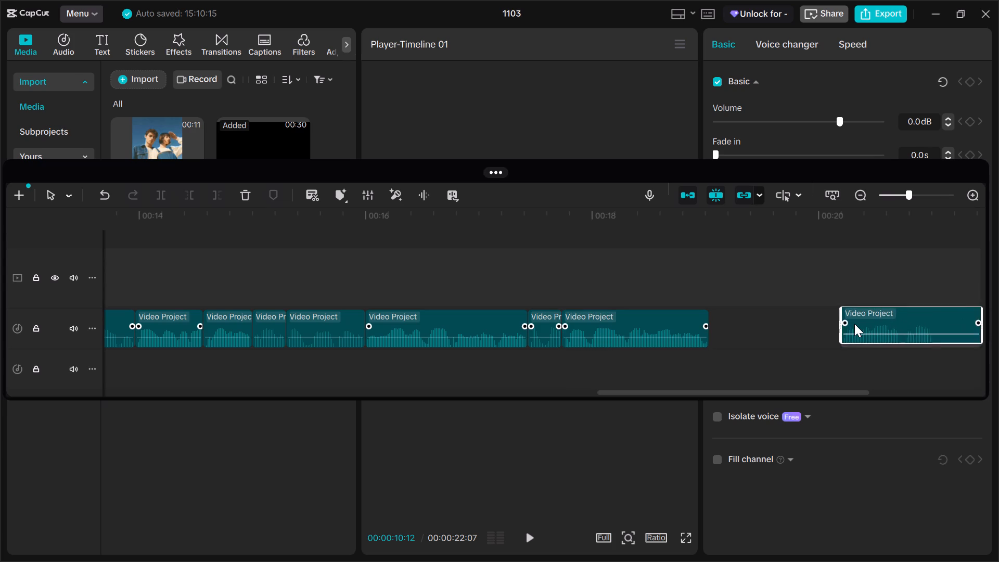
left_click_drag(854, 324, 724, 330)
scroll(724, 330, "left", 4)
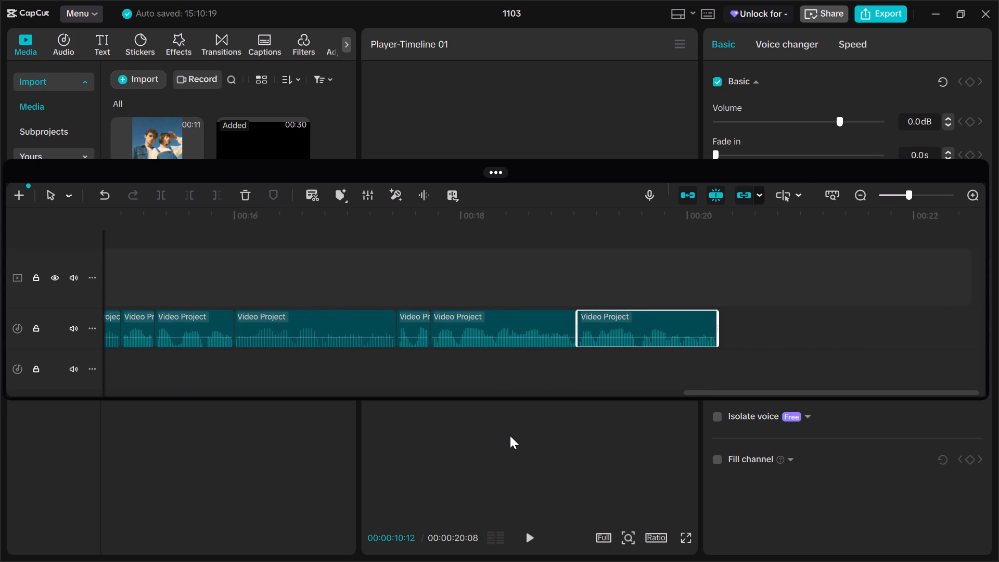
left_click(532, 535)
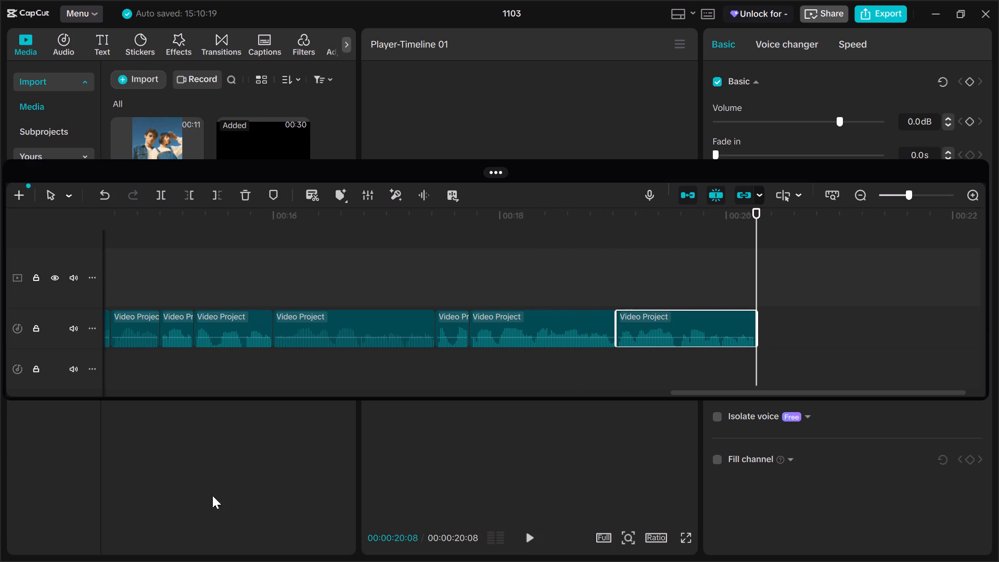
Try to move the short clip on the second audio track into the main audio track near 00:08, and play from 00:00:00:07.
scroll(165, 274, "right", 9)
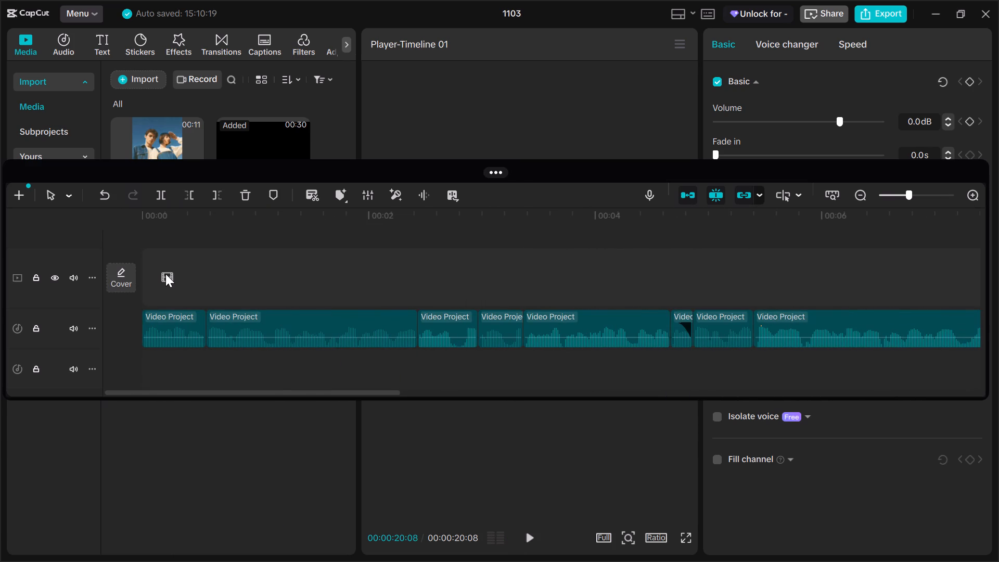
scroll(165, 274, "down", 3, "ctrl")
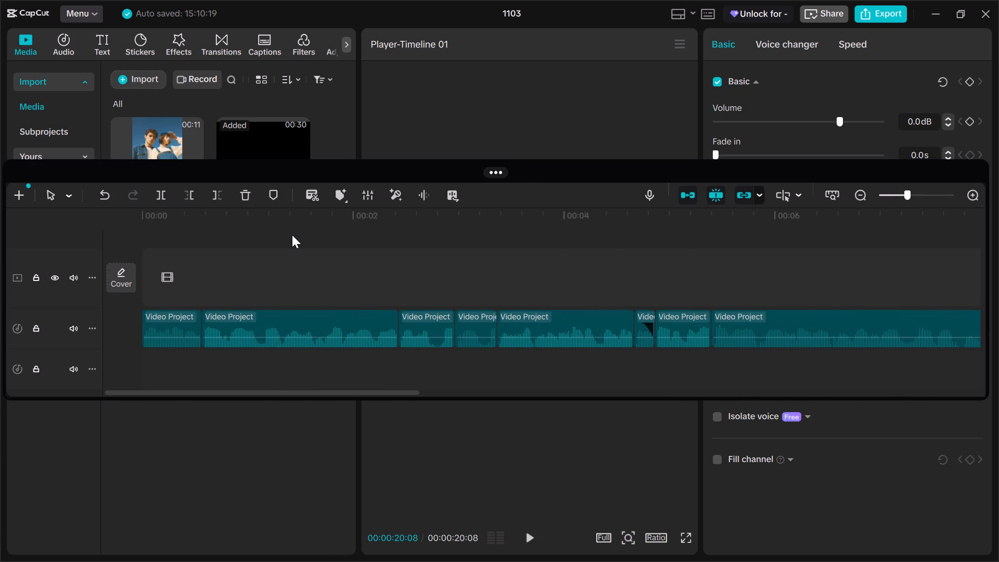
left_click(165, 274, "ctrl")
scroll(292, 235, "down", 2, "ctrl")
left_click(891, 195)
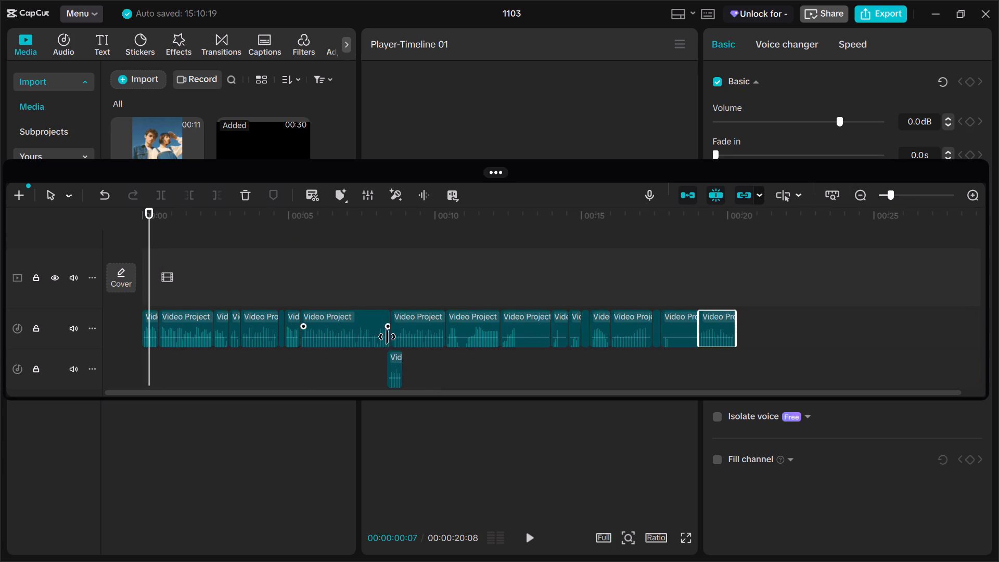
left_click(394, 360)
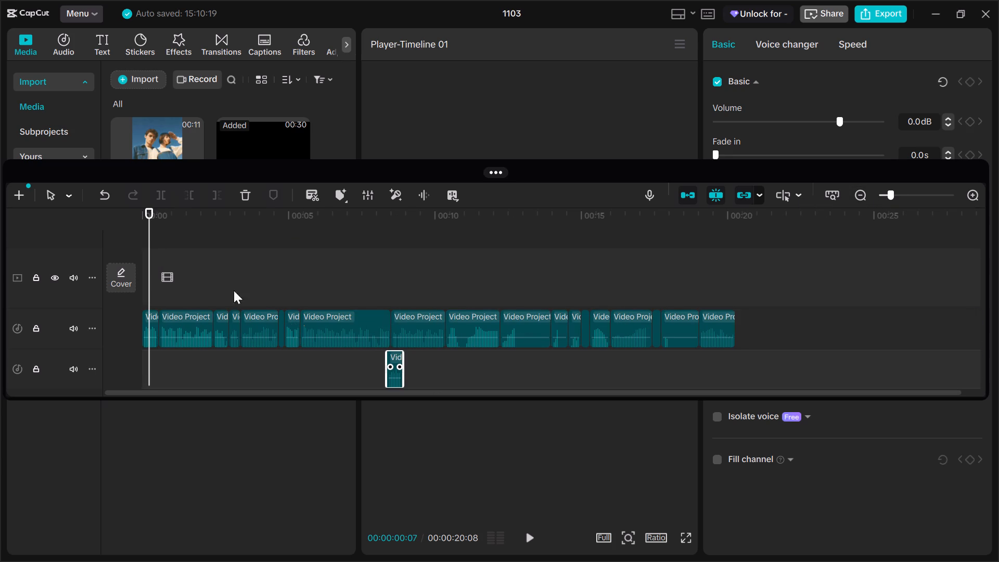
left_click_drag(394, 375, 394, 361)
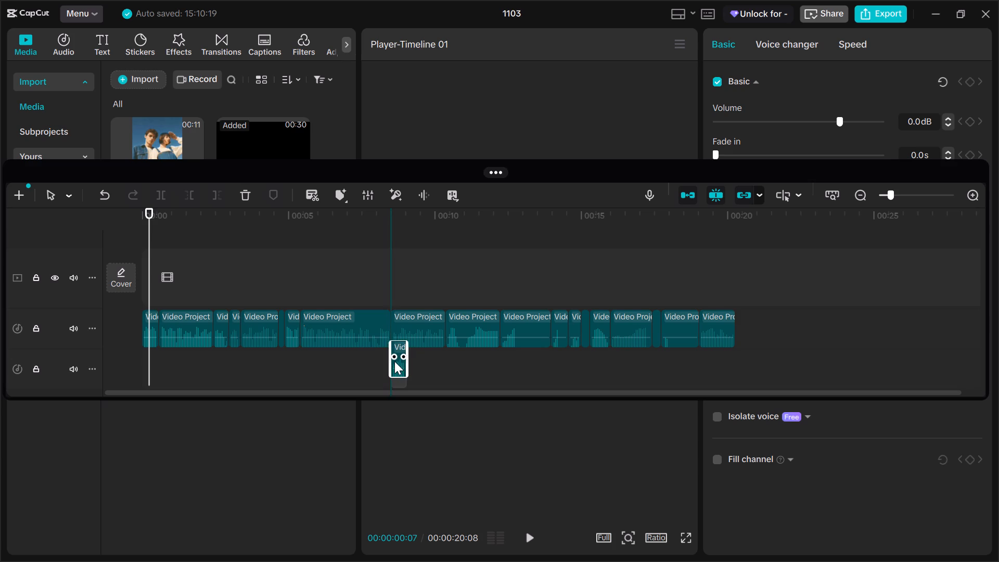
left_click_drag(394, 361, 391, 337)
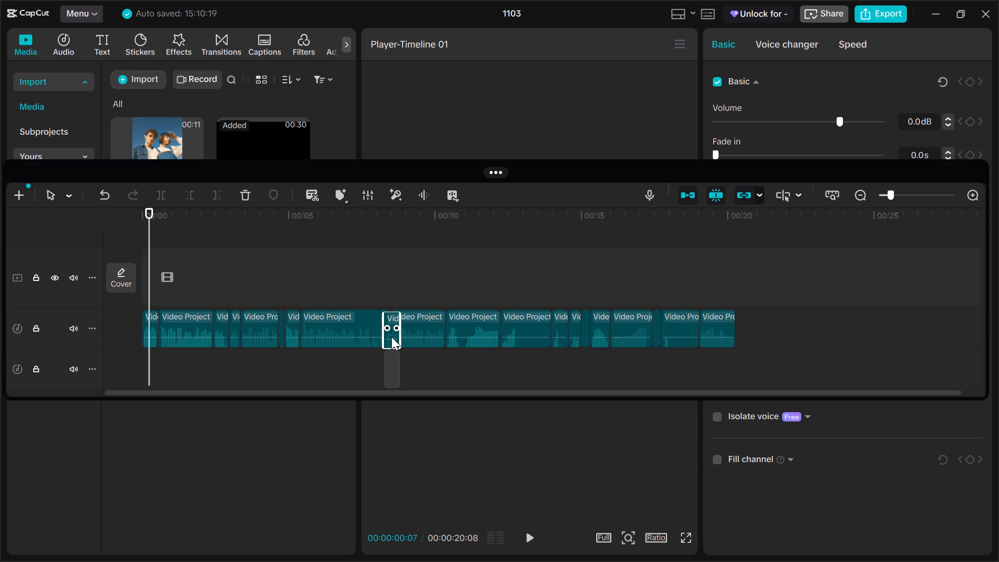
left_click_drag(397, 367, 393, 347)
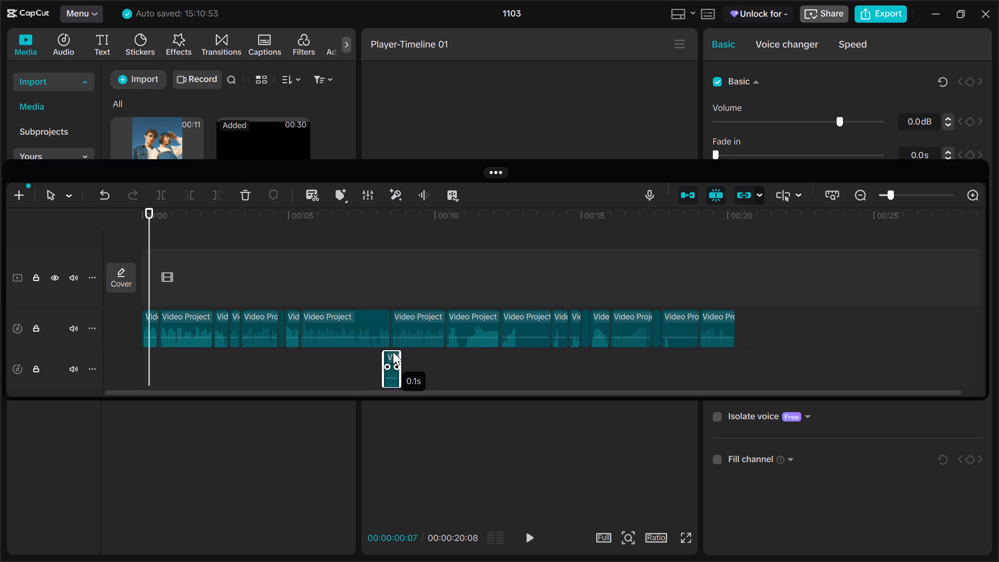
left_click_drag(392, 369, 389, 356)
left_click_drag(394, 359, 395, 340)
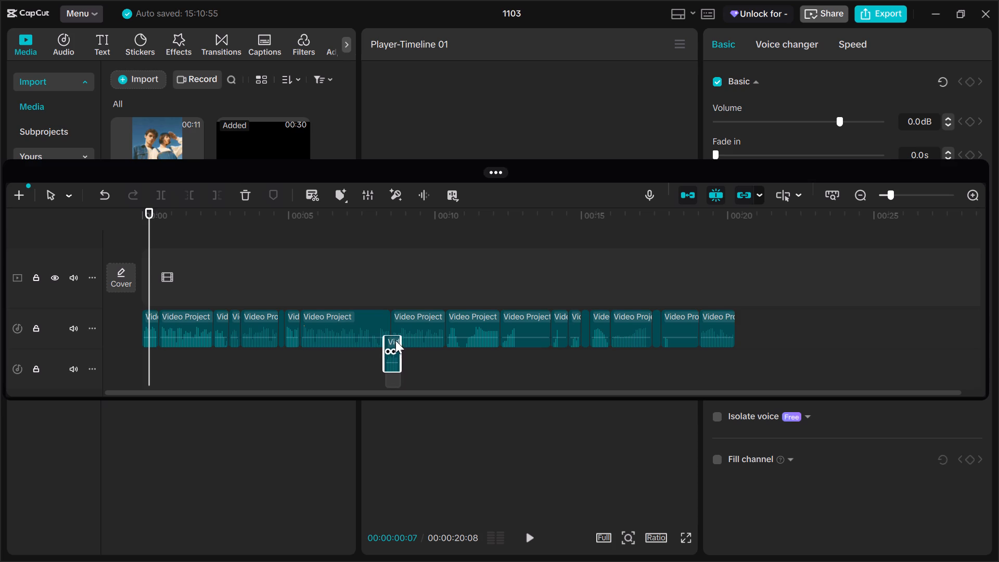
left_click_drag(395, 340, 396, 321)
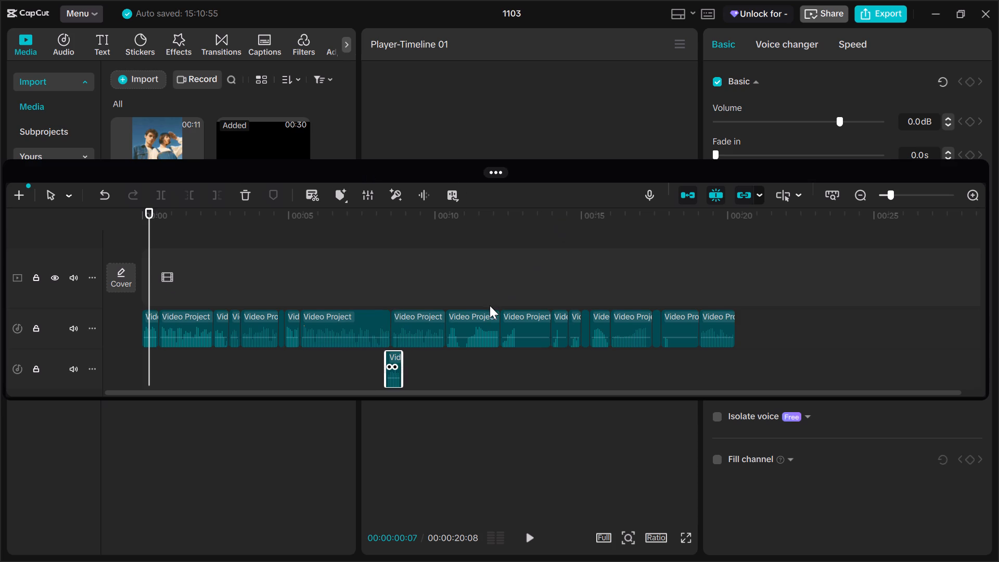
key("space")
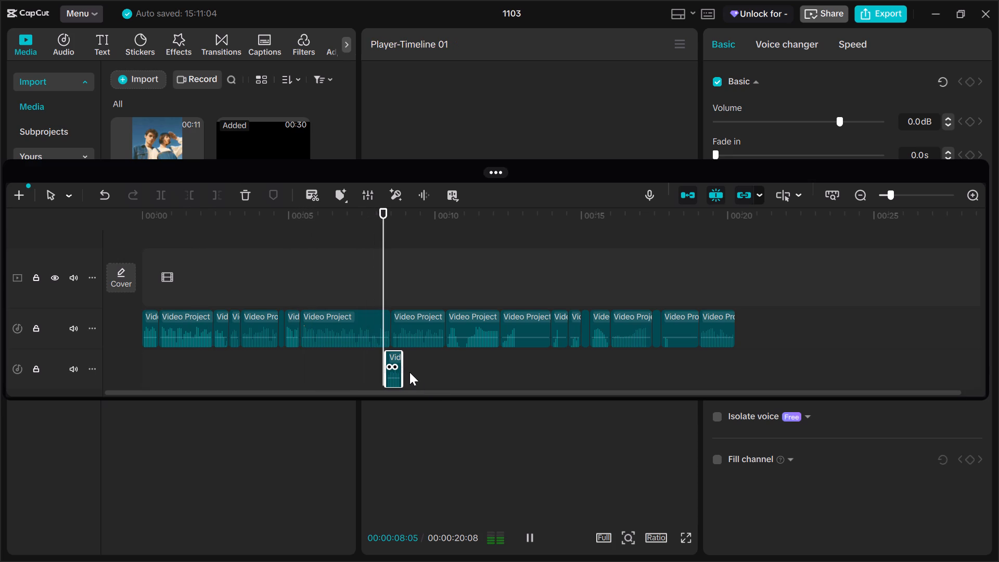
Undo the clip moves back to before the first clips were shifted to 00:00 and the short clip left the main audio track.
left_click(102, 191)
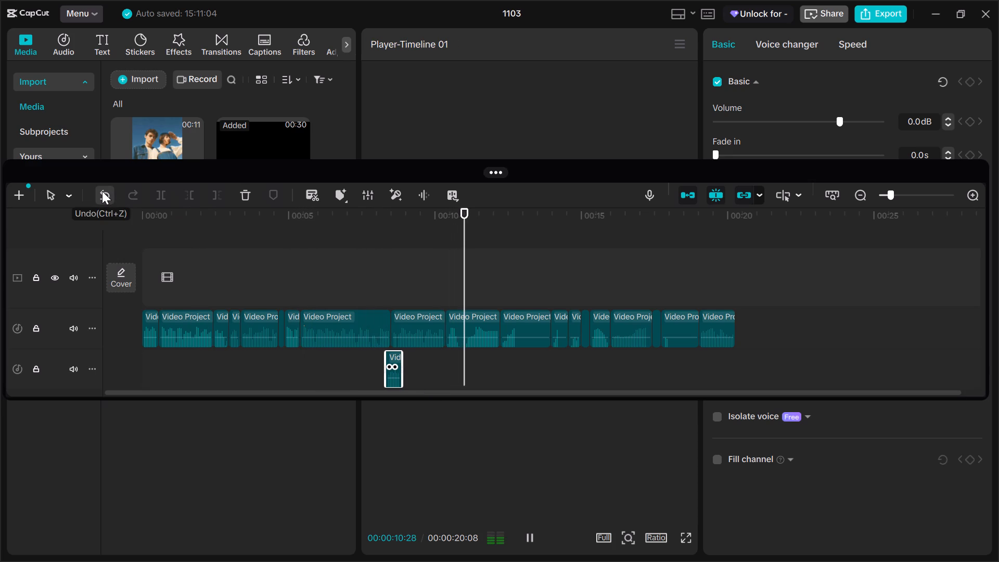
left_click(102, 191)
left_click(127, 191)
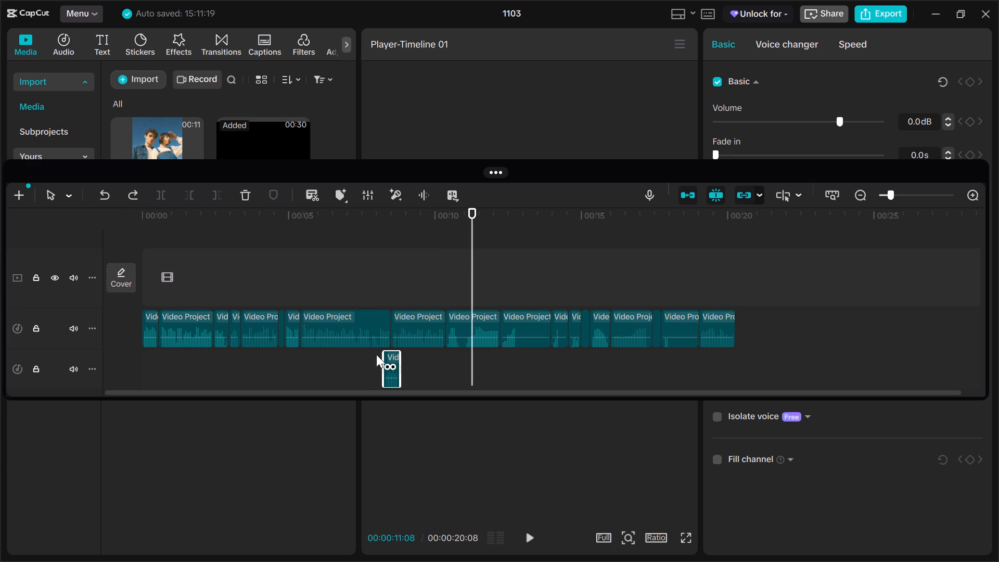
left_click(391, 358)
left_click(106, 191)
left_click(106, 191)
left_click(106, 191)
left_click(106, 191)
left_click(106, 191)
double_click(106, 191)
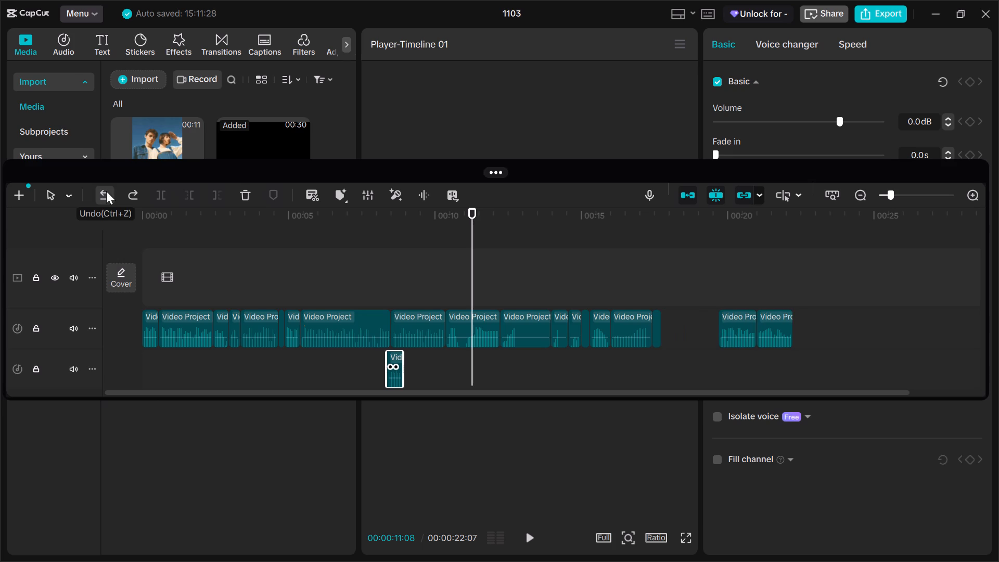
triple_click(106, 191)
triple_click(106, 191)
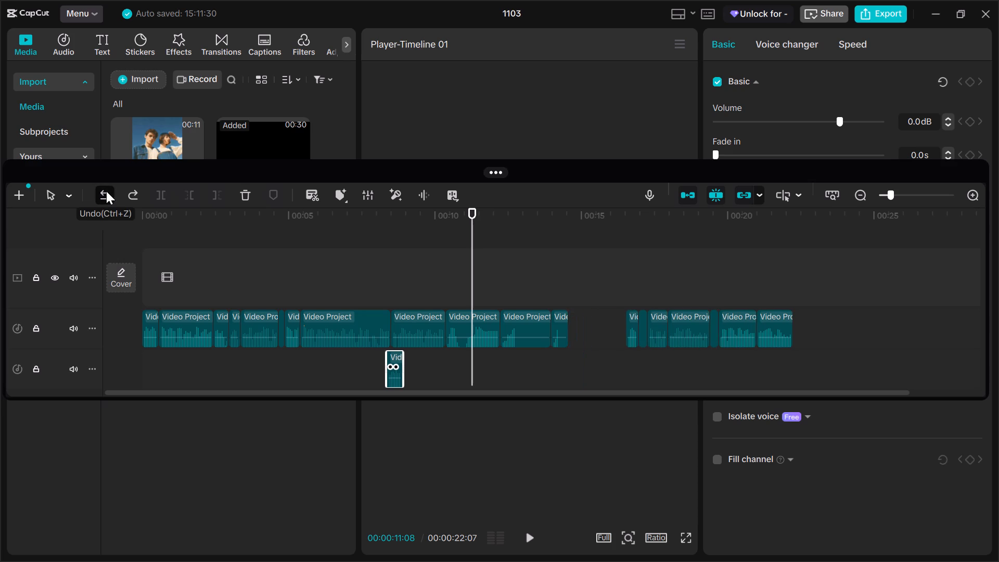
triple_click(106, 191)
left_click(106, 191)
left_click(106, 191)
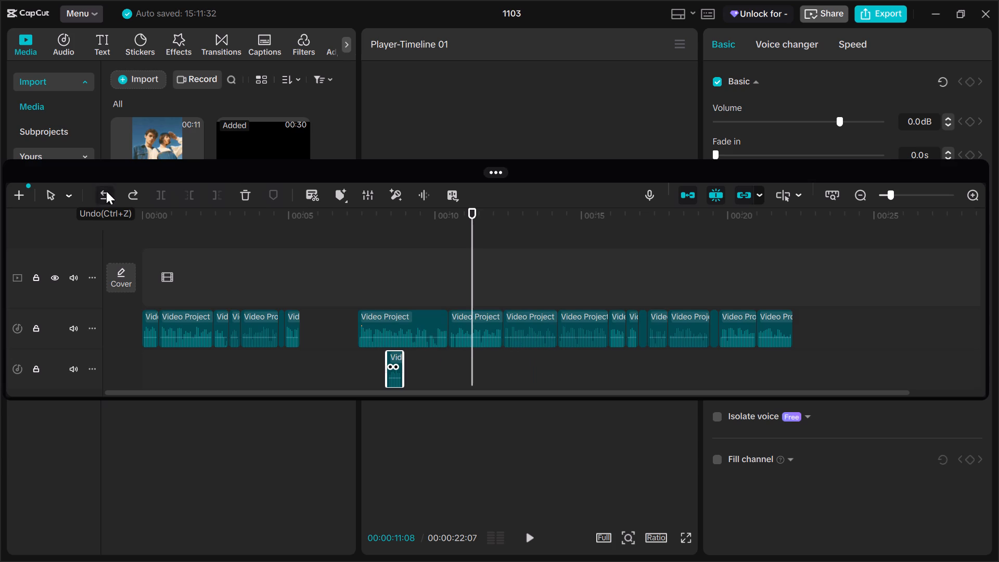
left_click(106, 191)
triple_click(106, 191)
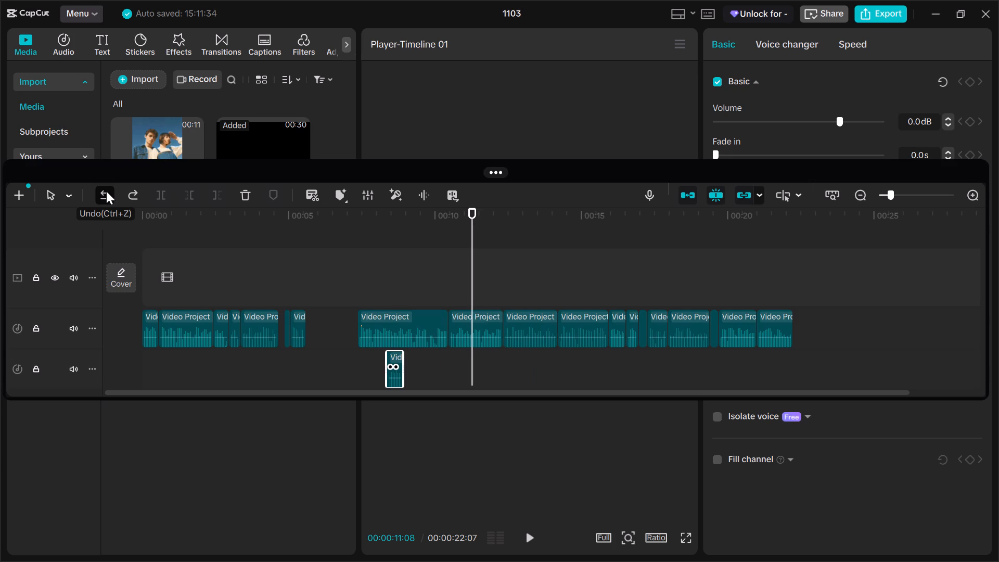
left_click(106, 191)
triple_click(106, 191)
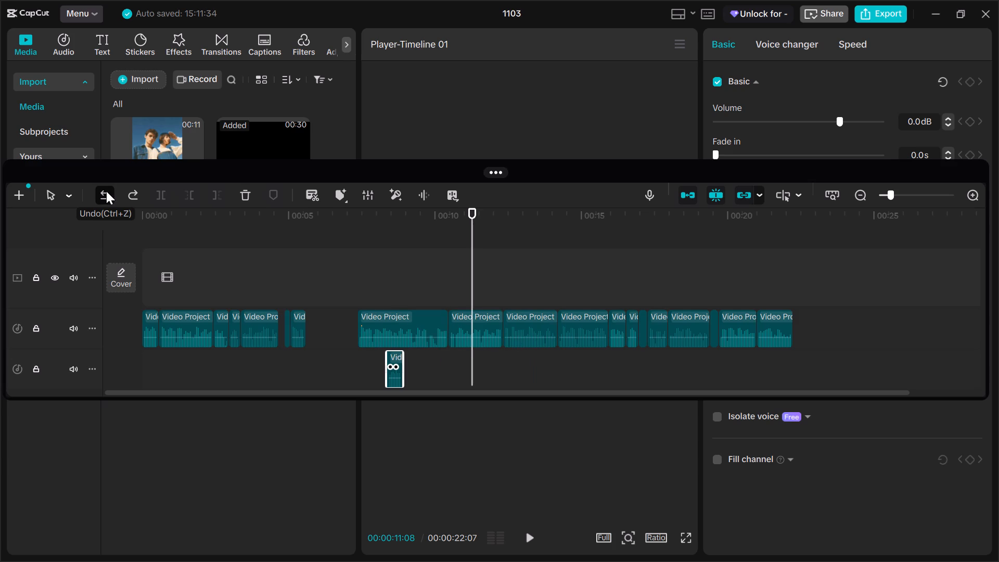
triple_click(106, 191)
left_click(106, 191)
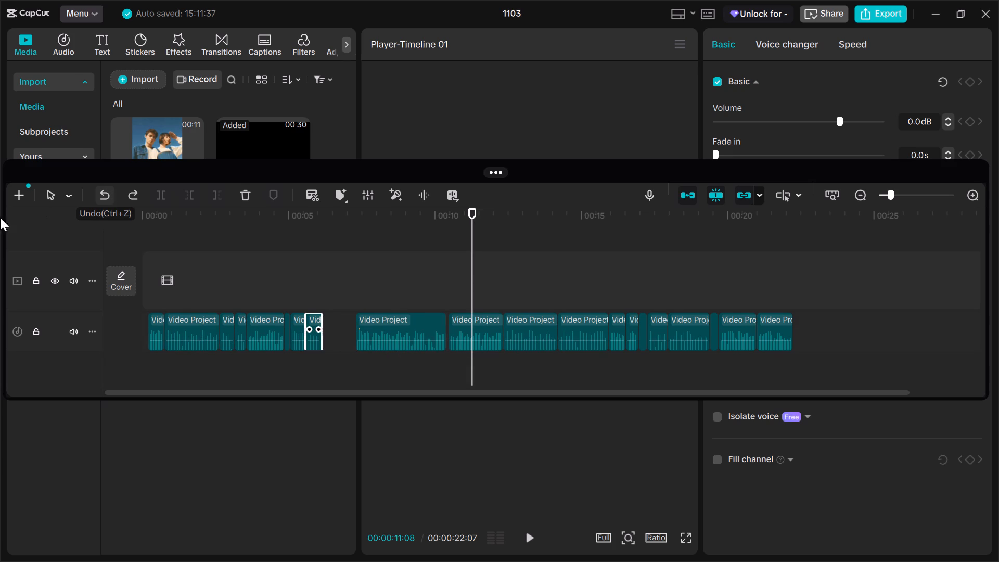
Move the first five audio clips back so they start at 00:00, each against the end of its preceding clip.
scroll(242, 314, "right", 2)
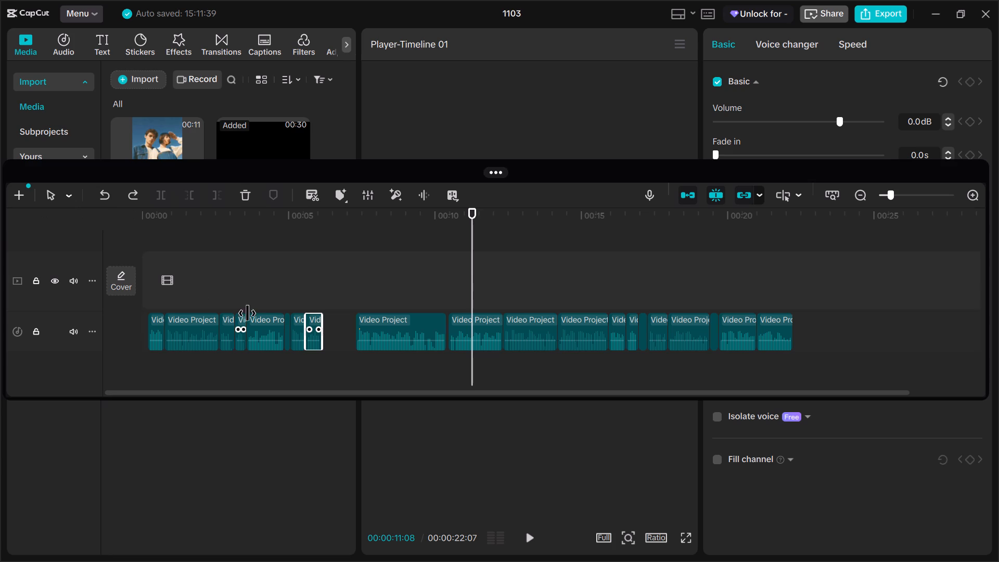
left_click_drag(155, 324, 148, 324)
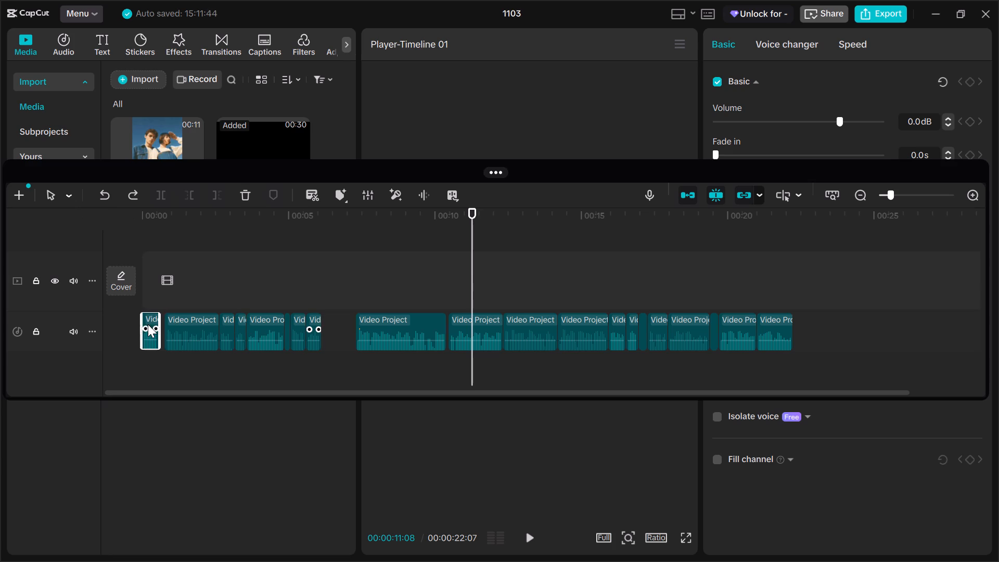
left_click_drag(148, 324, 147, 325)
left_click_drag(183, 327, 173, 328)
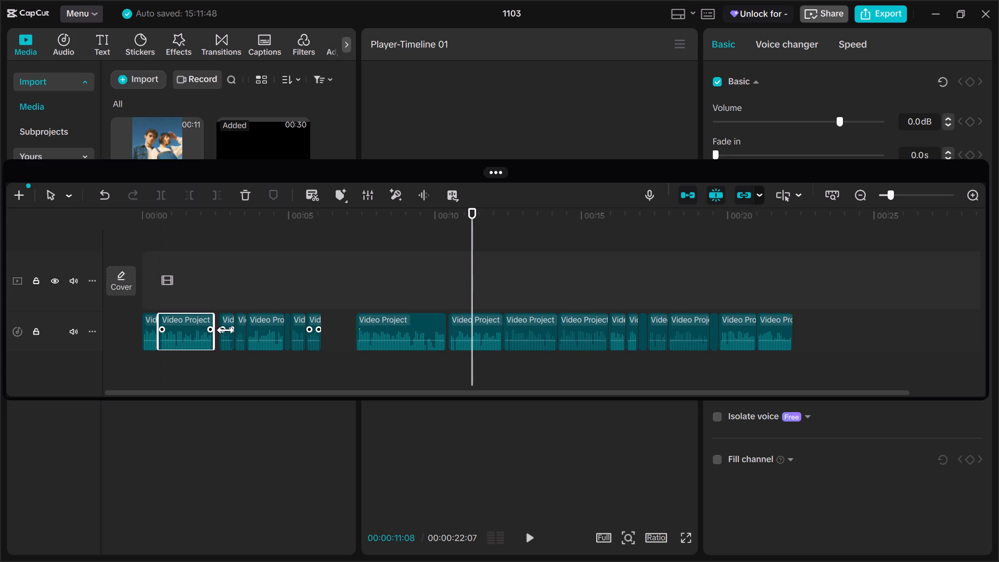
left_click(228, 328)
left_click_drag(228, 328, 225, 328)
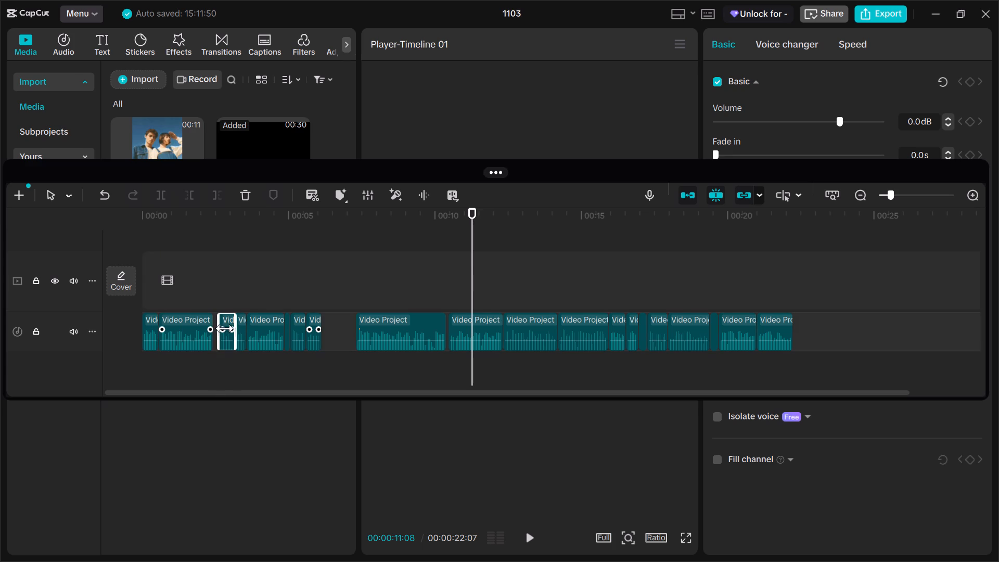
left_click_drag(225, 328, 221, 329)
left_click(240, 329)
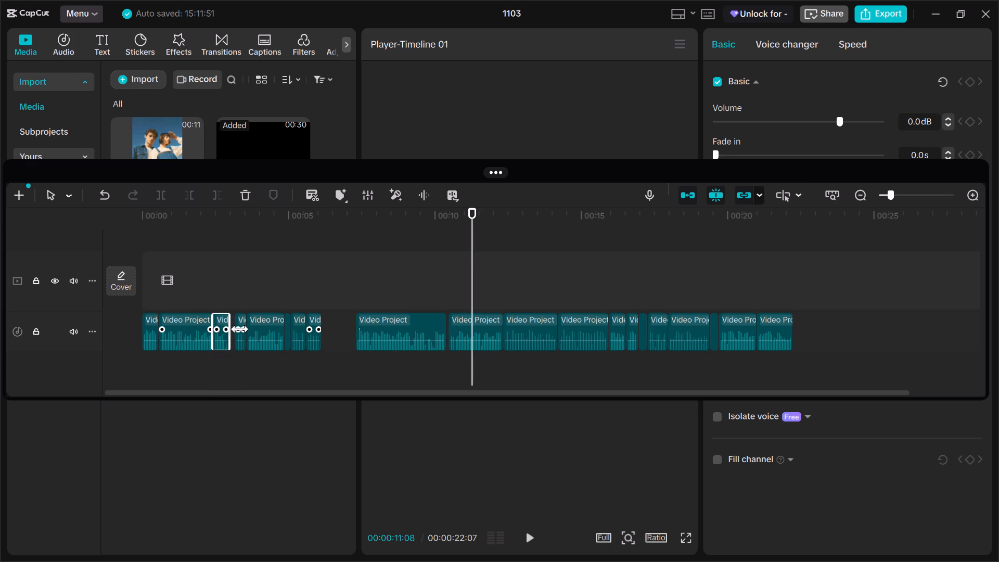
left_click_drag(240, 329, 234, 330)
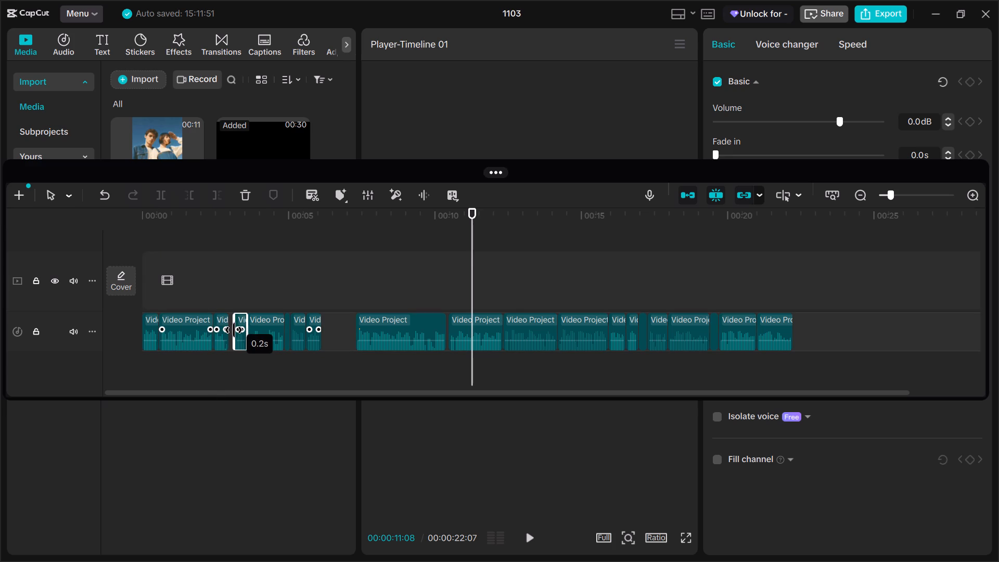
left_click_drag(240, 324, 232, 323)
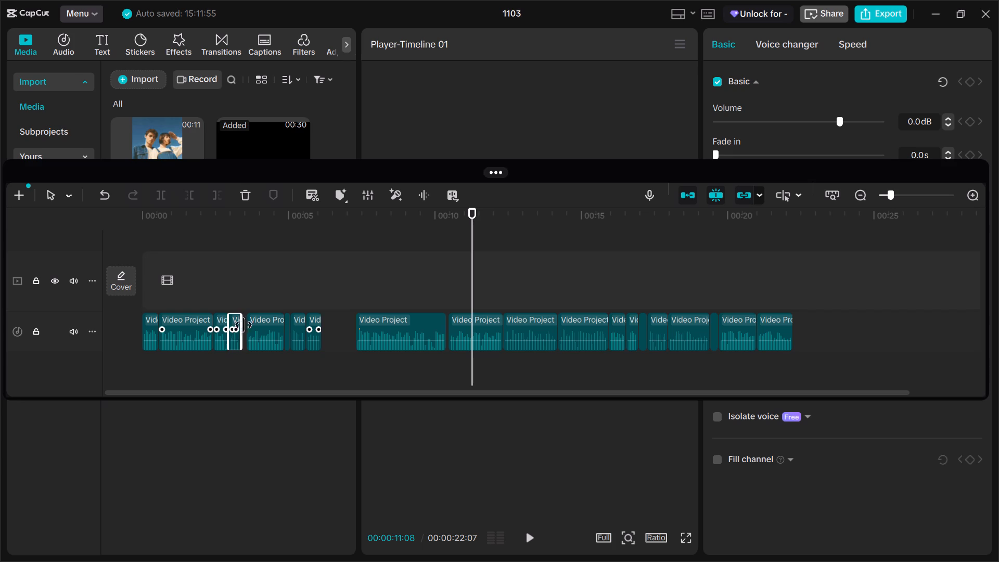
left_click(262, 324)
left_click_drag(262, 324, 253, 325)
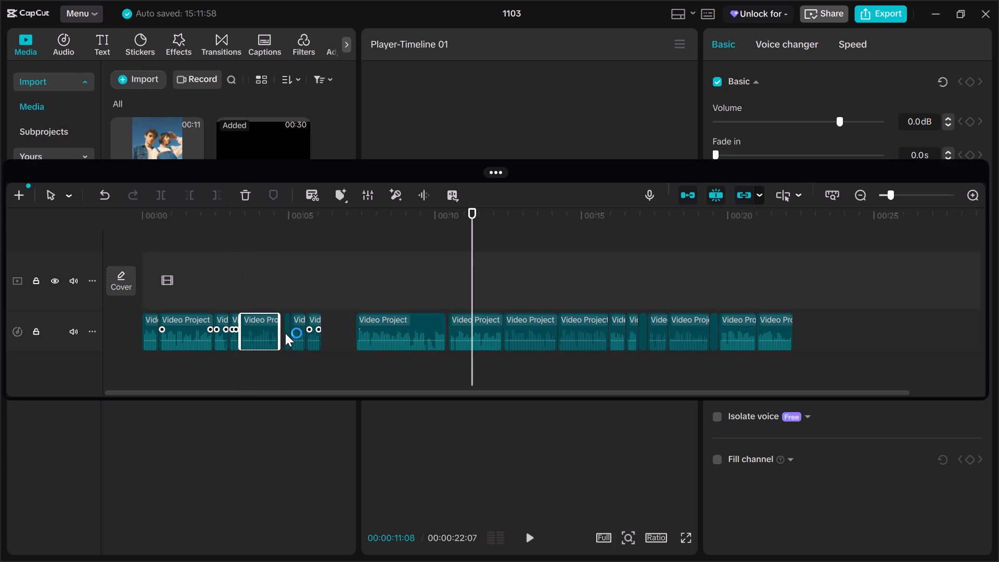
Delete the very short silent audio segment just before 00:05.
left_click(285, 333)
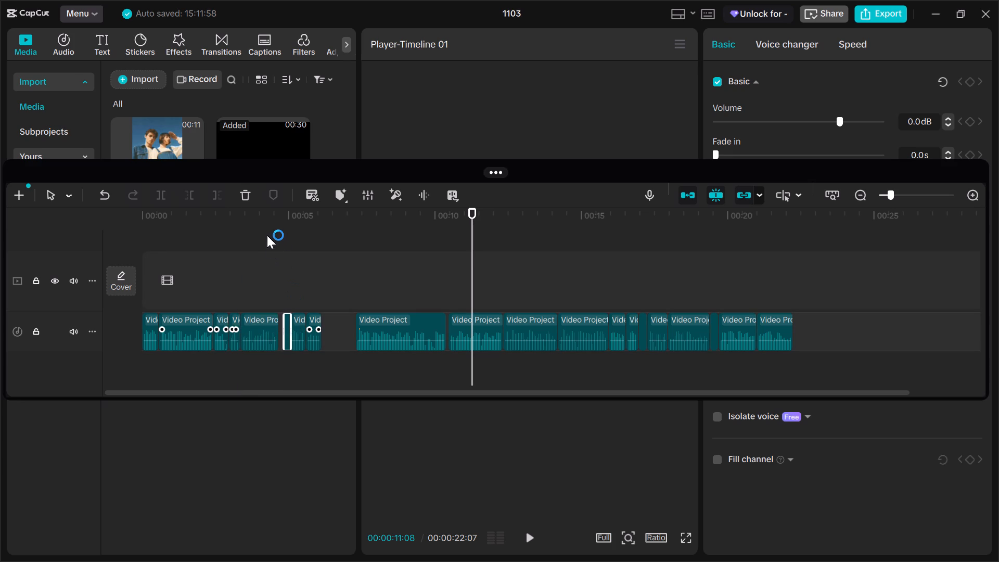
left_click(240, 192)
Move the two short clips after 00:05 and the long clip starting near 00:07 back, each against its preceding clip.
left_click(305, 334)
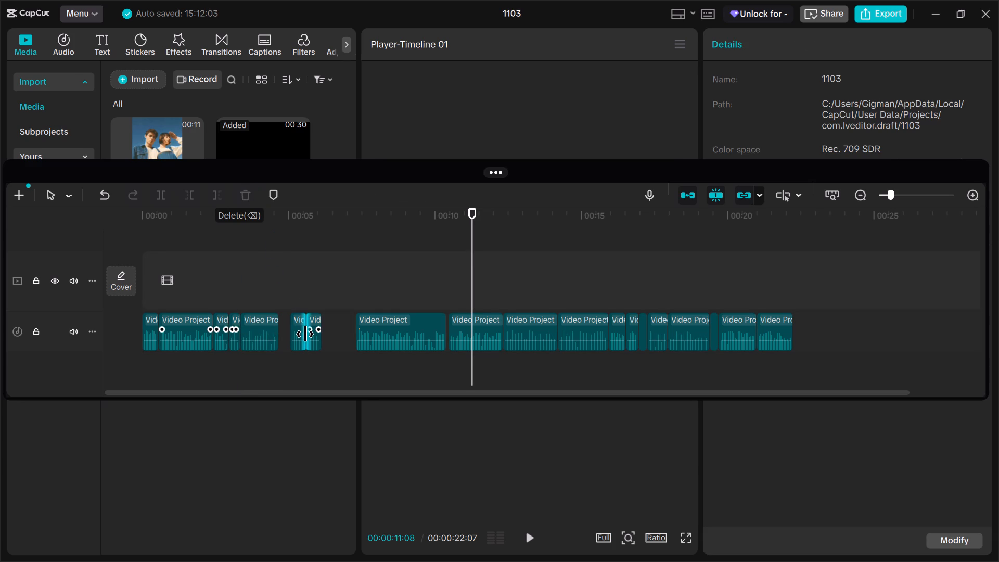
left_click(300, 334)
left_click_drag(300, 334, 292, 335)
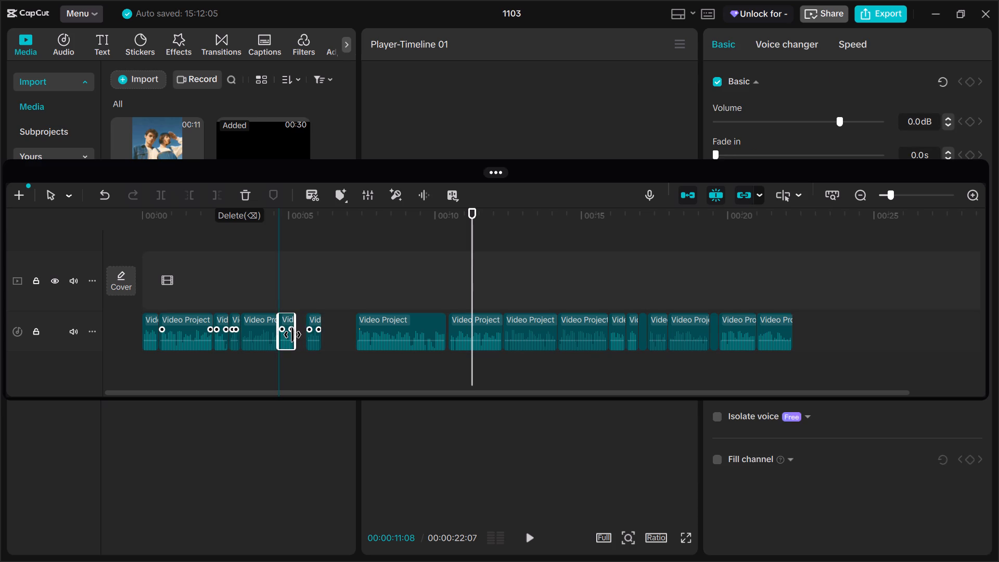
left_click(314, 335)
left_click_drag(314, 335, 305, 336)
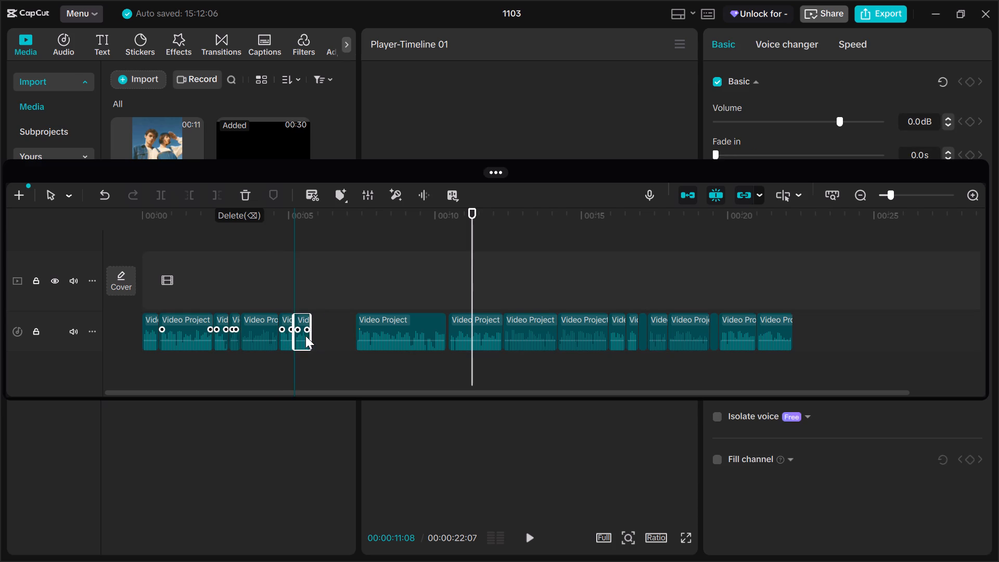
left_click_drag(305, 336, 305, 336)
left_click(383, 339)
left_click_drag(383, 339, 356, 338)
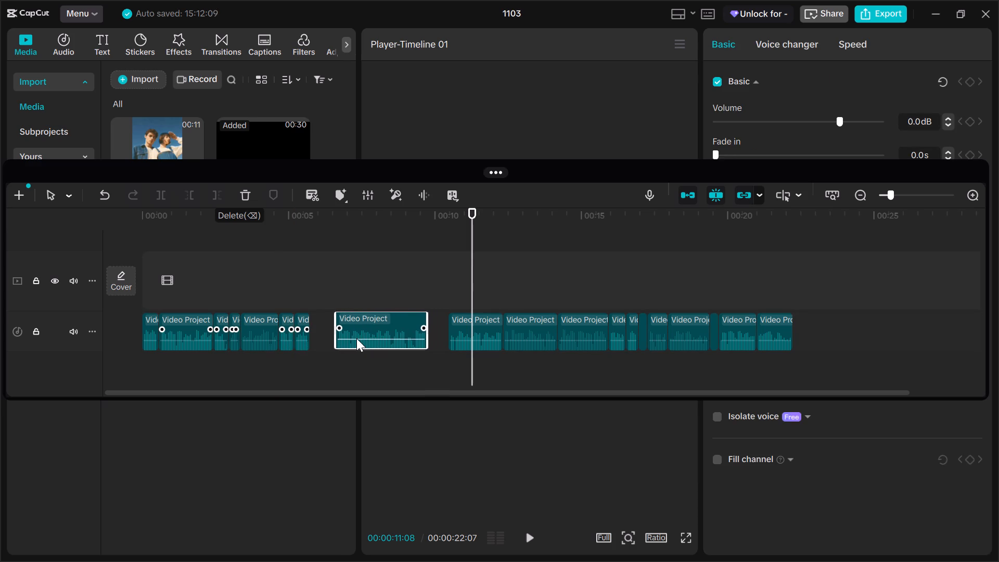
left_click_drag(356, 338, 337, 339)
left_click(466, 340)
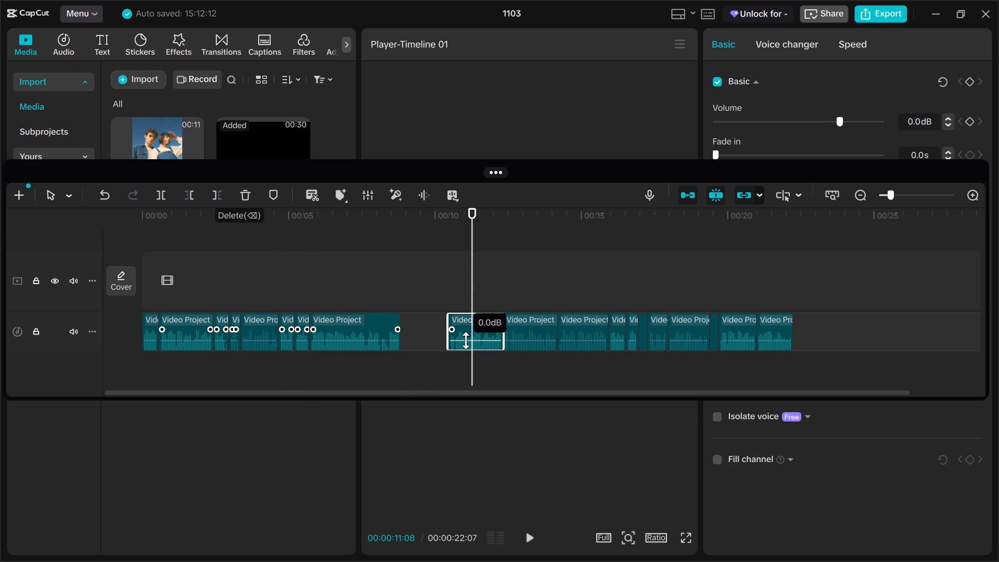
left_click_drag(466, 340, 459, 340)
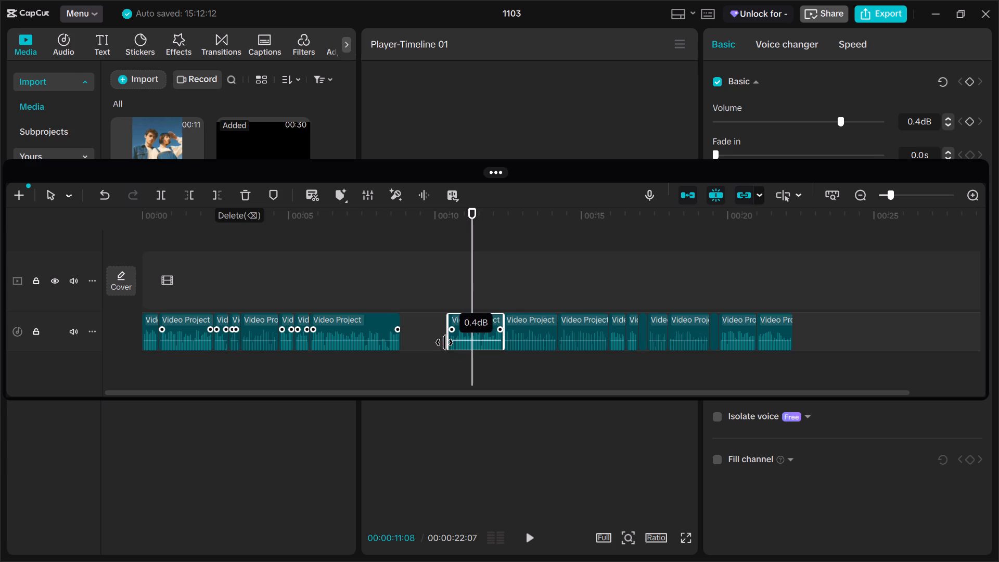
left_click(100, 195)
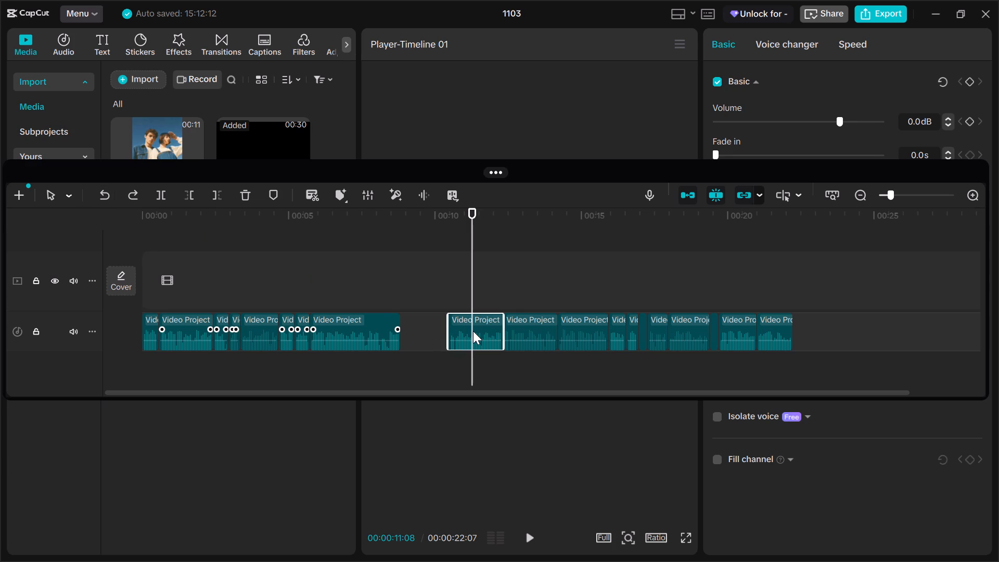
Move the four audio clips between about 00:10 and 00:16 back one by one, each against the end of its preceding clip.
left_click_drag(473, 331, 429, 330)
left_click(538, 334)
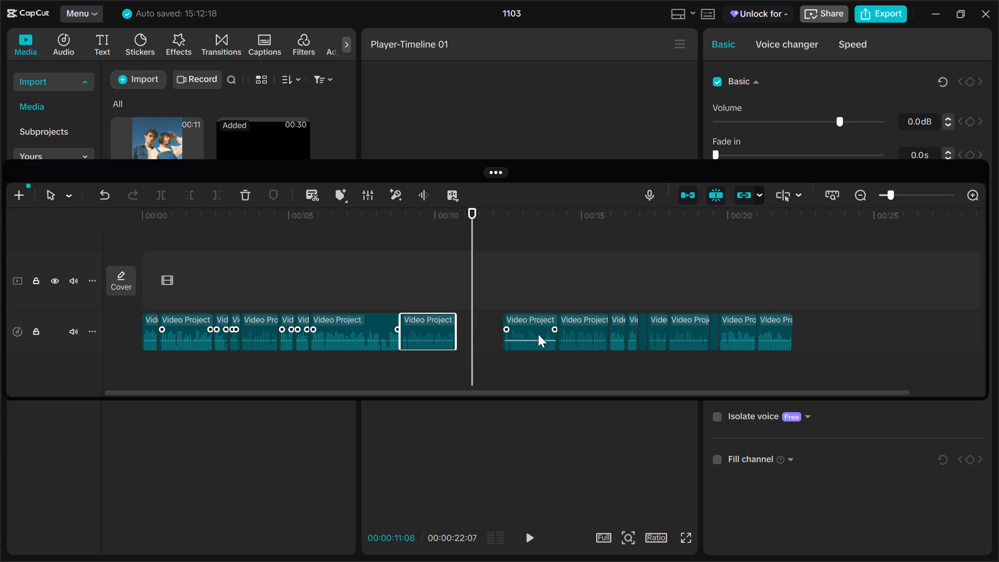
left_click_drag(538, 334, 495, 334)
left_click(485, 328)
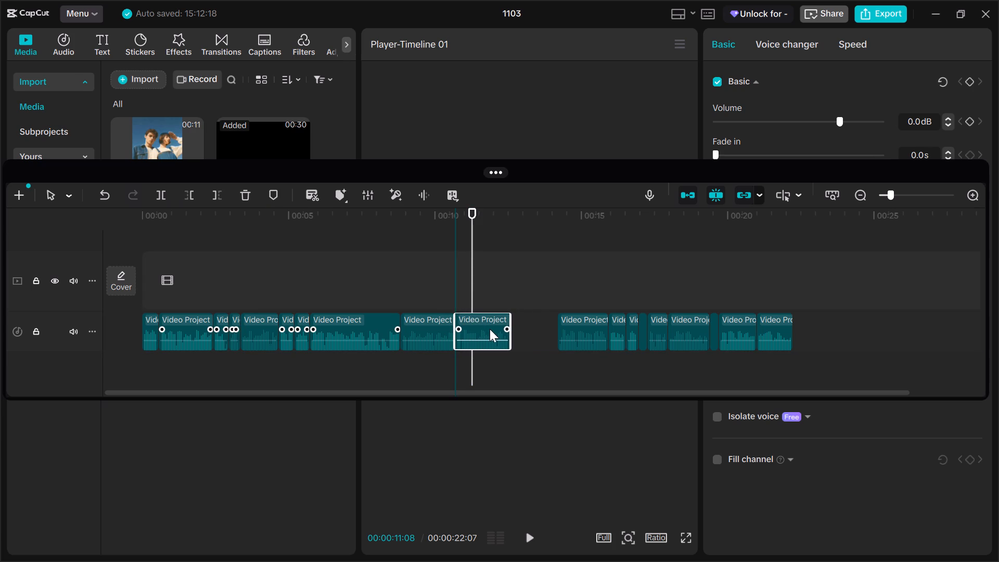
left_click_drag(571, 329, 534, 331)
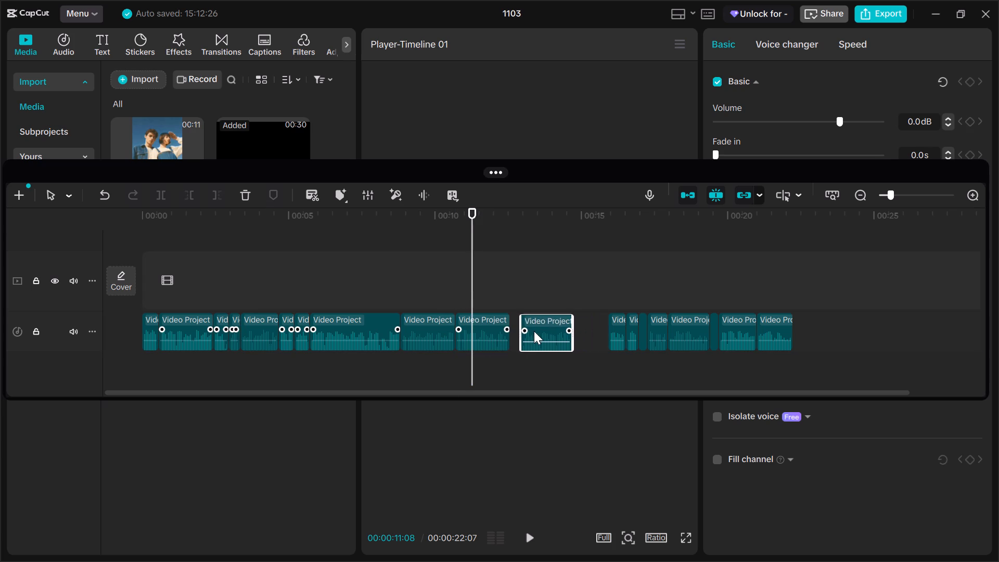
left_click_drag(534, 331, 521, 331)
left_click_drag(617, 323, 571, 325)
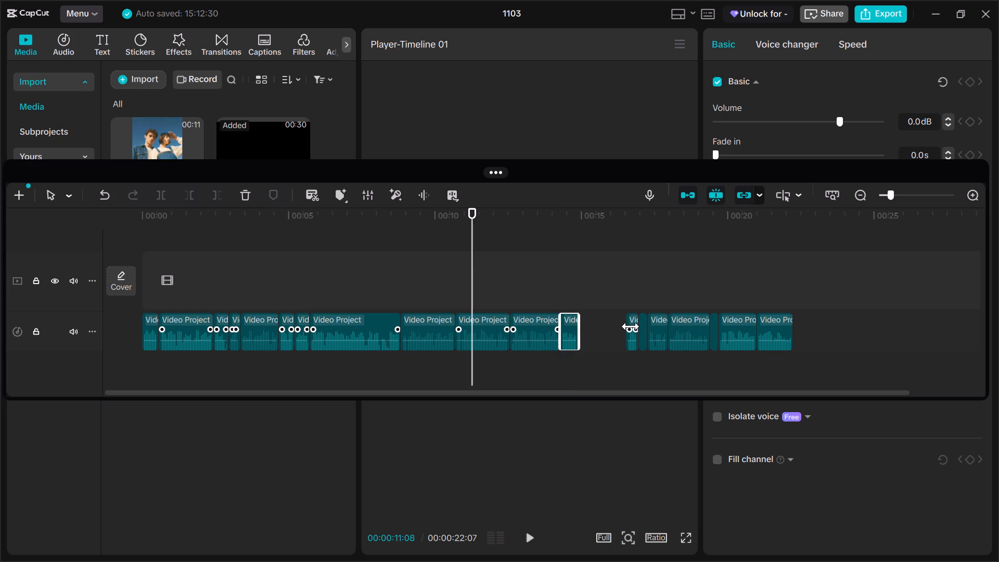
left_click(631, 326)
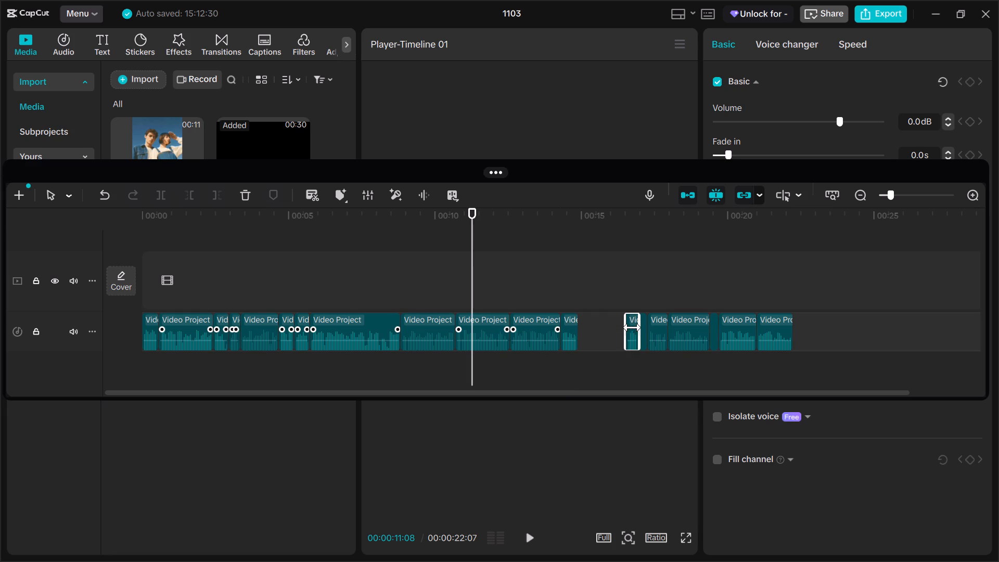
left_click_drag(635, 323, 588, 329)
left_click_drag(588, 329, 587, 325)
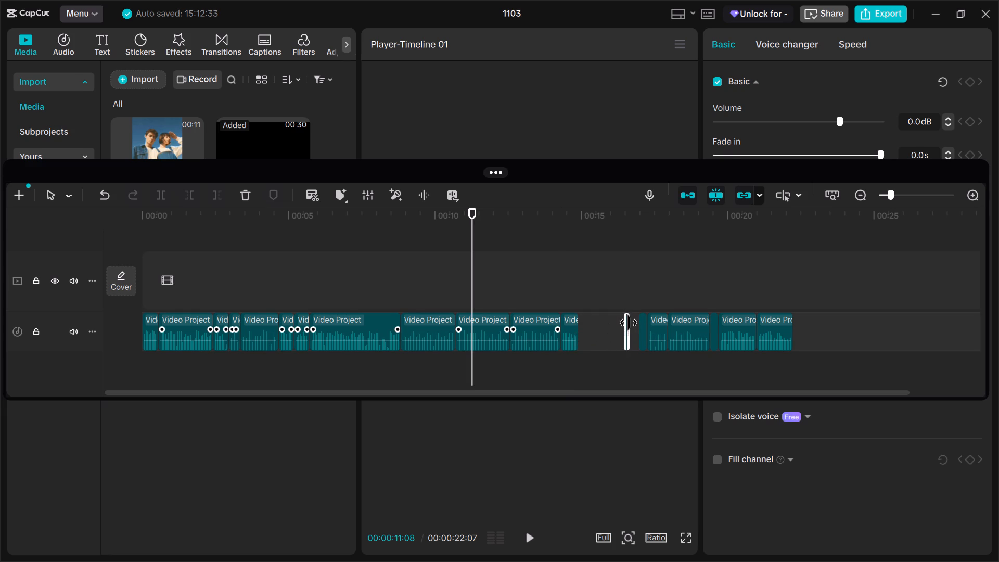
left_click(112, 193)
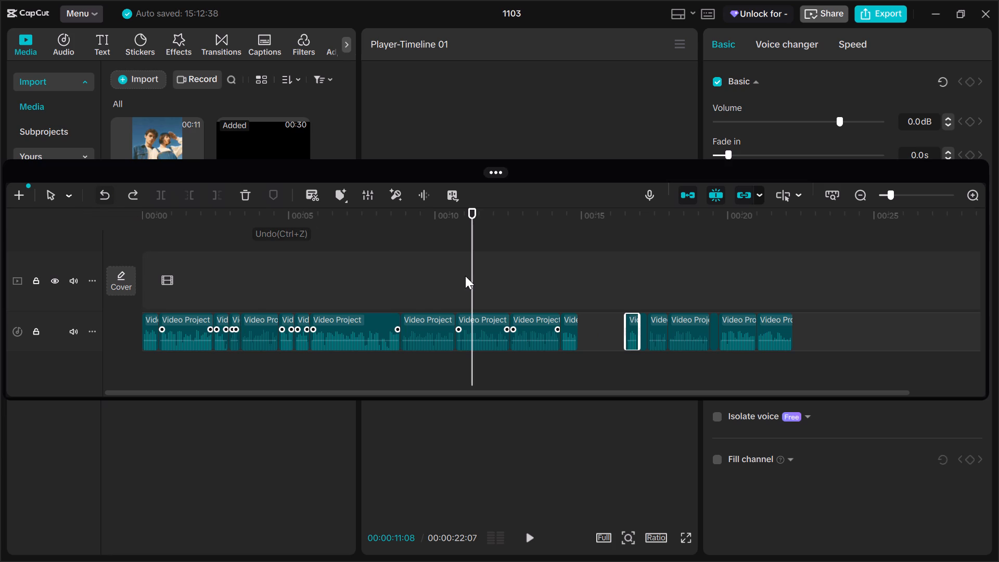
Move the short audio clip near 00:16 back against the end of the preceding clip at about 00:15.
left_click_drag(631, 322, 559, 330)
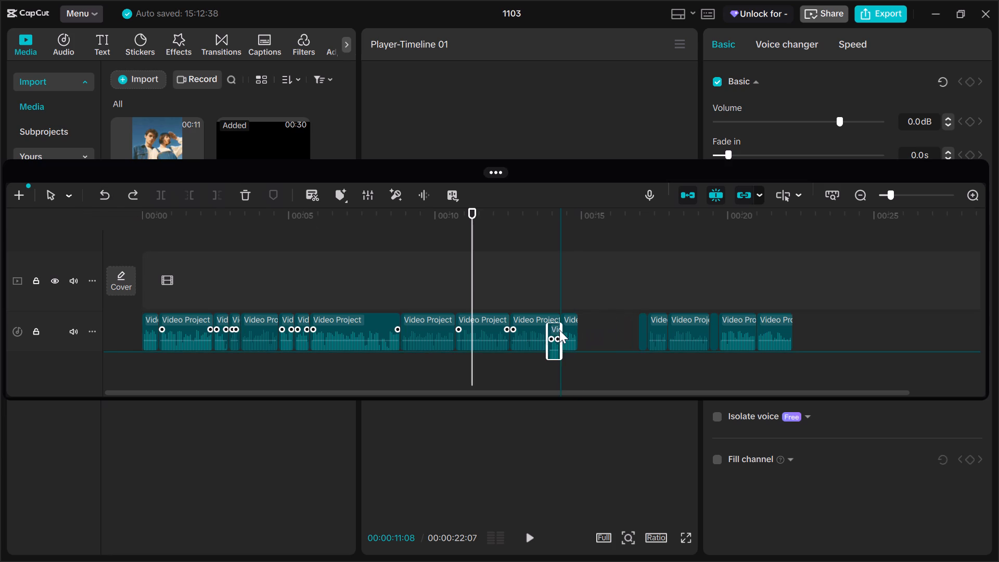
left_click_drag(559, 330, 585, 326)
Delete the very short silent audio segment near 00:17.
left_click(641, 320)
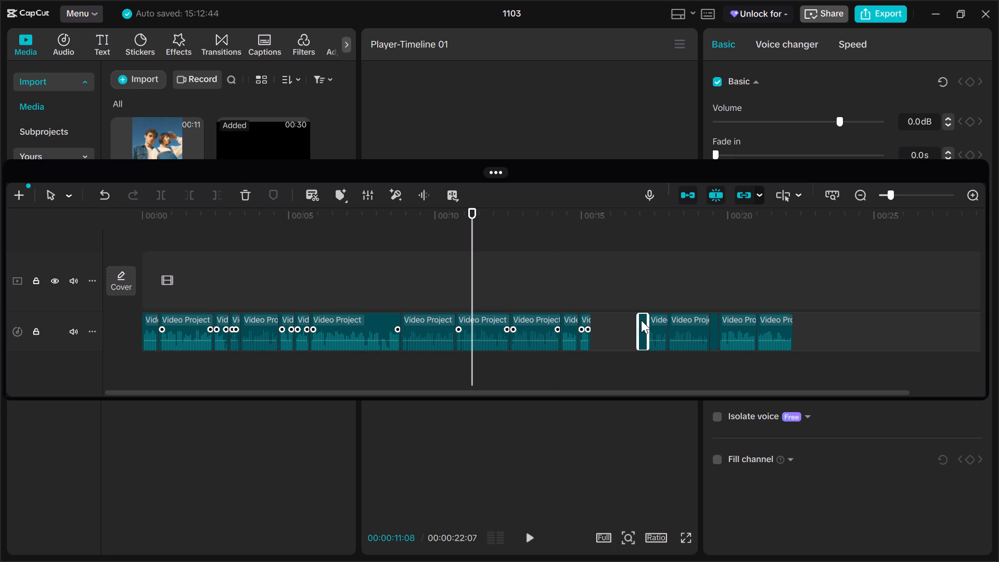
left_click(244, 187)
Move the two audio clips between about 00:17 and 00:19 back, each against the end of its preceding clip.
left_click(659, 333)
left_click_drag(659, 333, 661, 334)
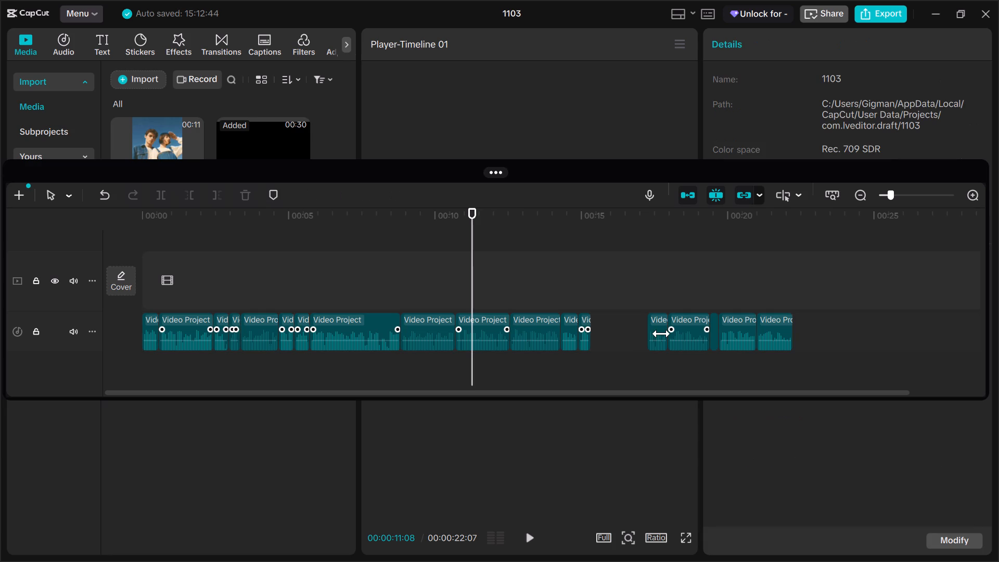
left_click_drag(661, 334, 608, 334)
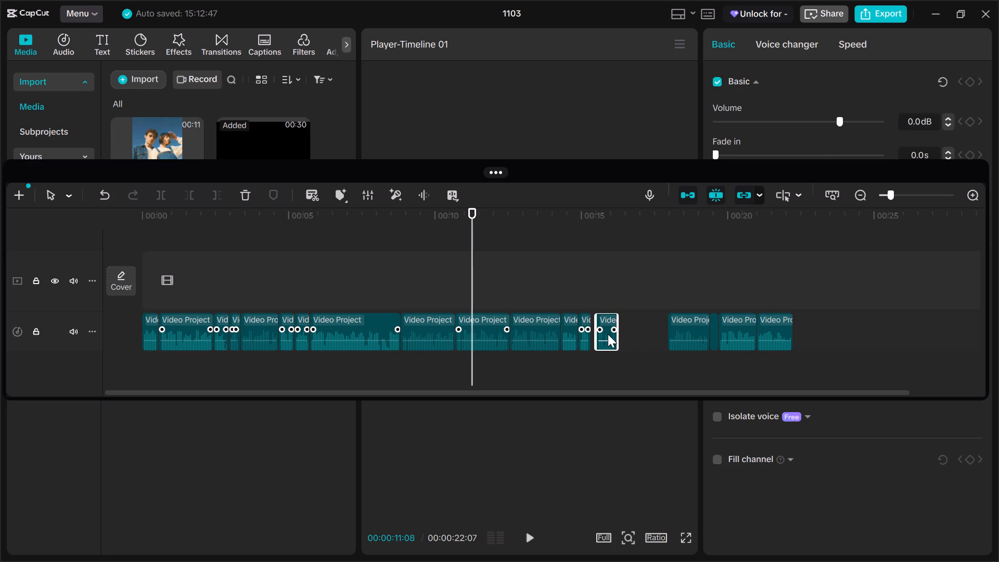
left_click_drag(608, 334, 602, 335)
left_click(680, 337)
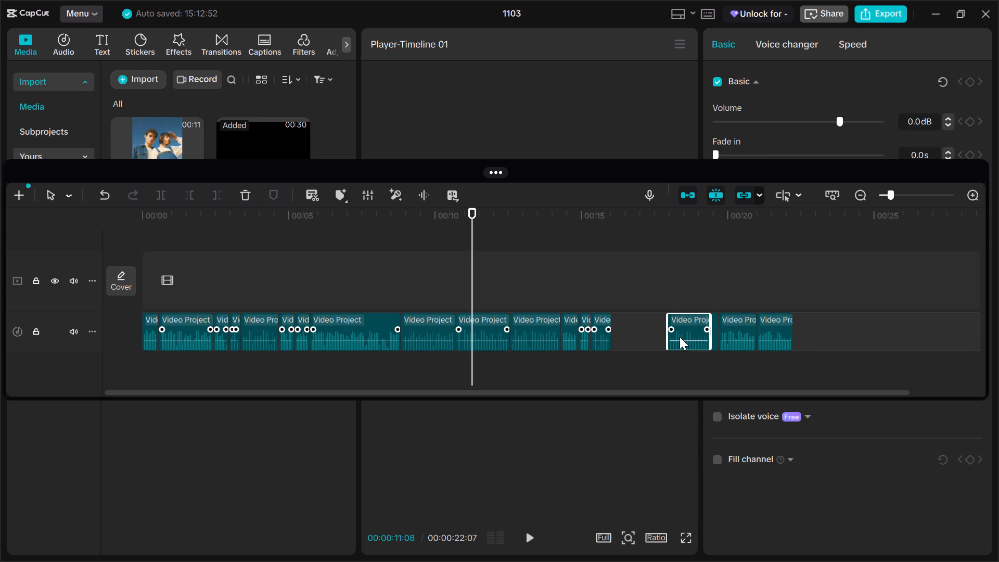
left_click_drag(680, 337, 625, 337)
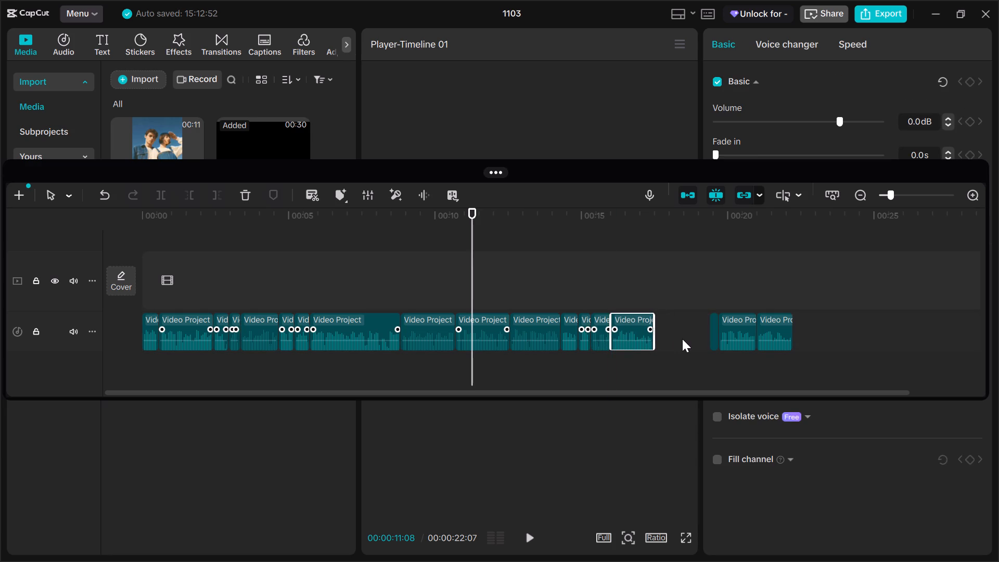
Delete the very short silent audio segment near 00:19.
left_click(712, 334)
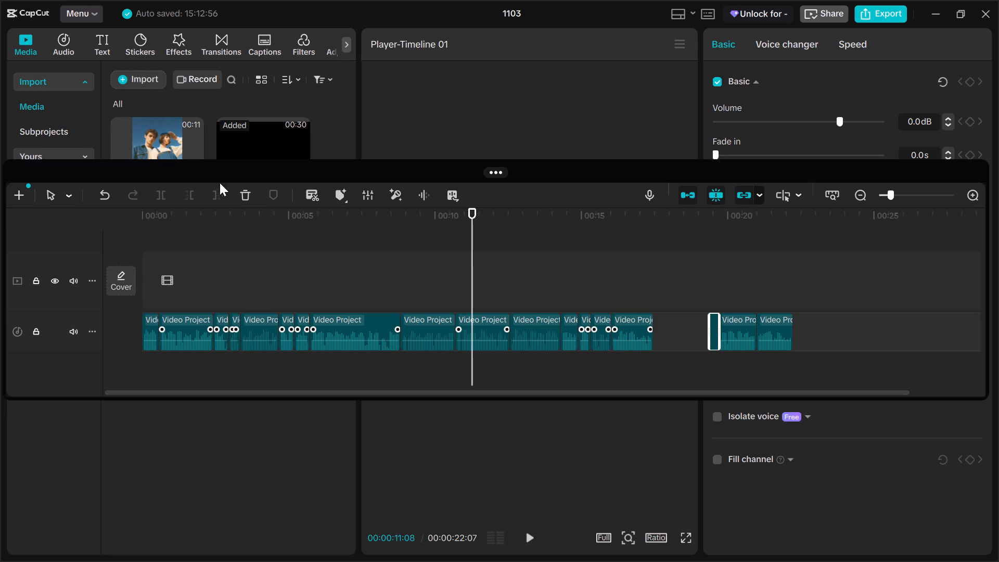
left_click(245, 191)
Move the last two audio clips, from about 00:20 onward, back against the ends of their preceding clips.
left_click(734, 333)
left_click_drag(734, 333, 671, 335)
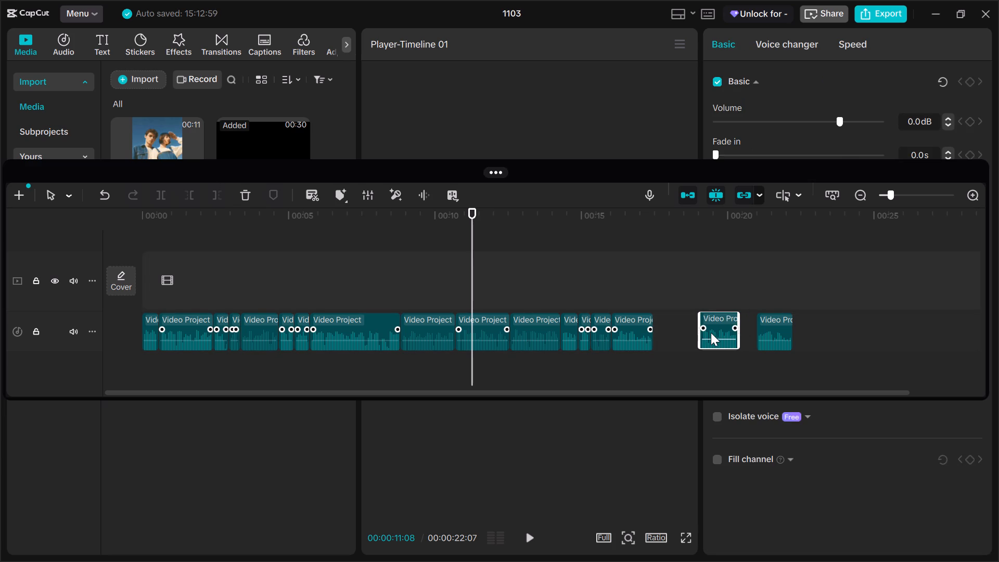
left_click(764, 333)
left_click_drag(764, 333, 722, 333)
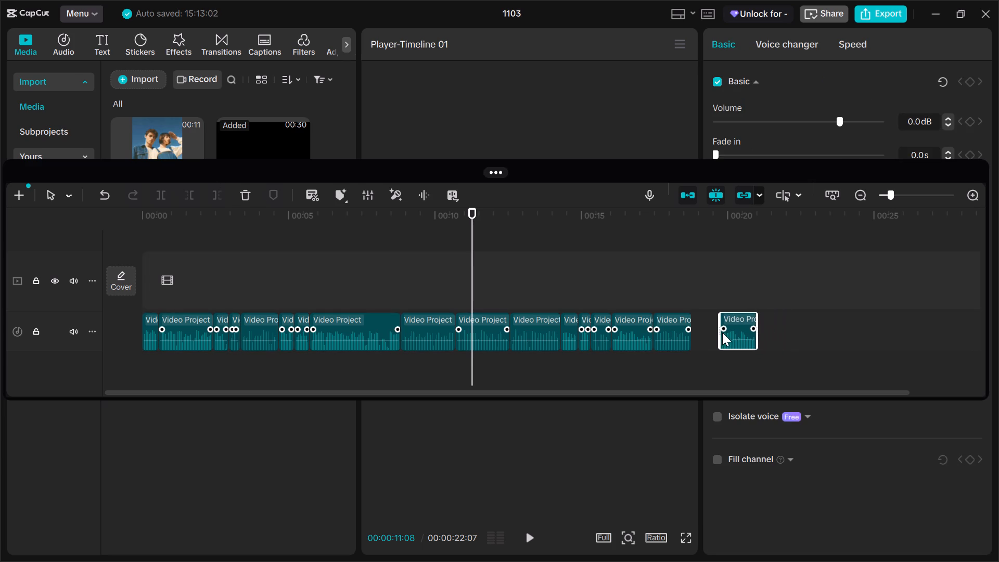
left_click_drag(722, 333, 702, 333)
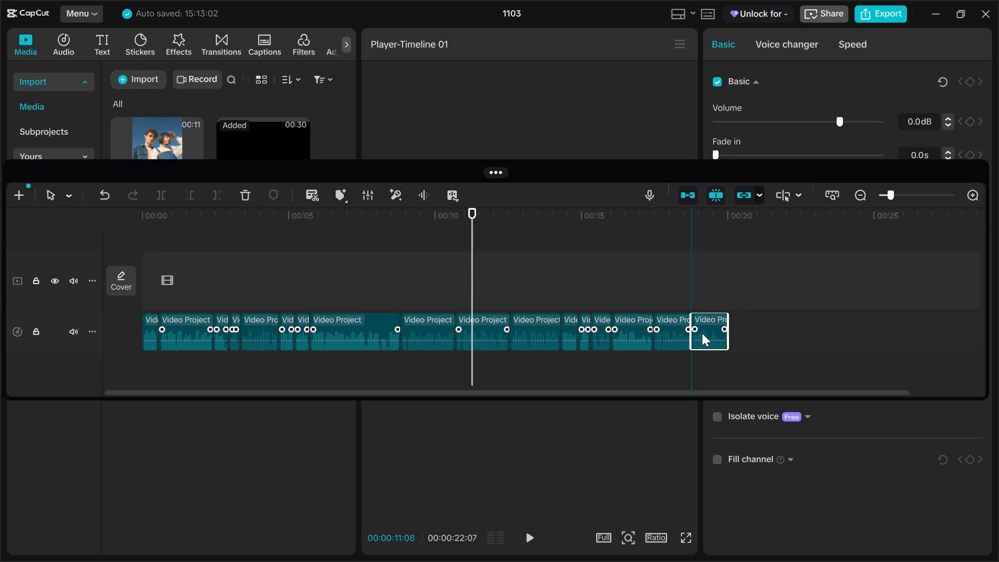
Play the rejoined audio from 00:00 to check it.
left_click_drag(472, 257, 322, 260)
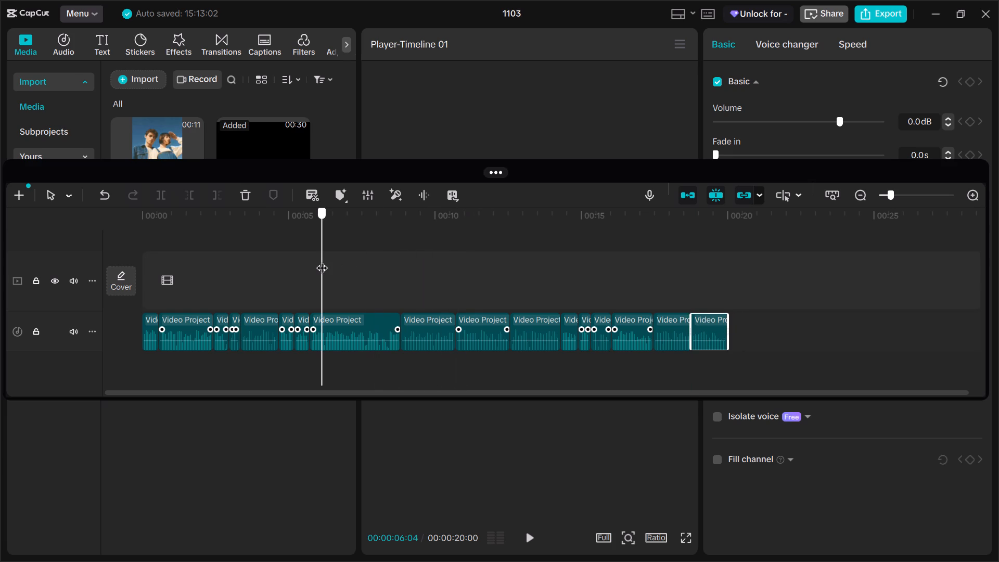
left_click_drag(322, 260, 134, 244)
key("space")
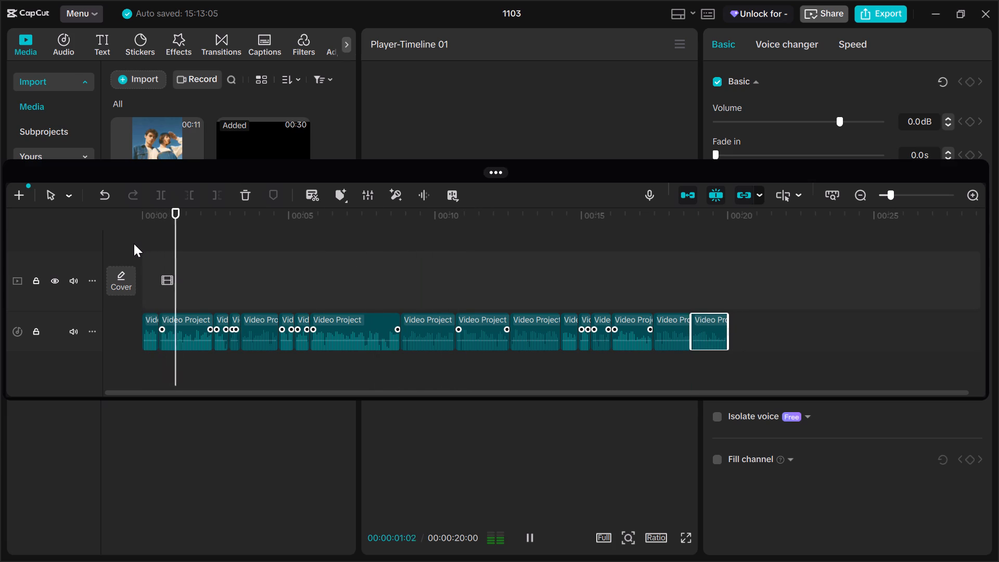
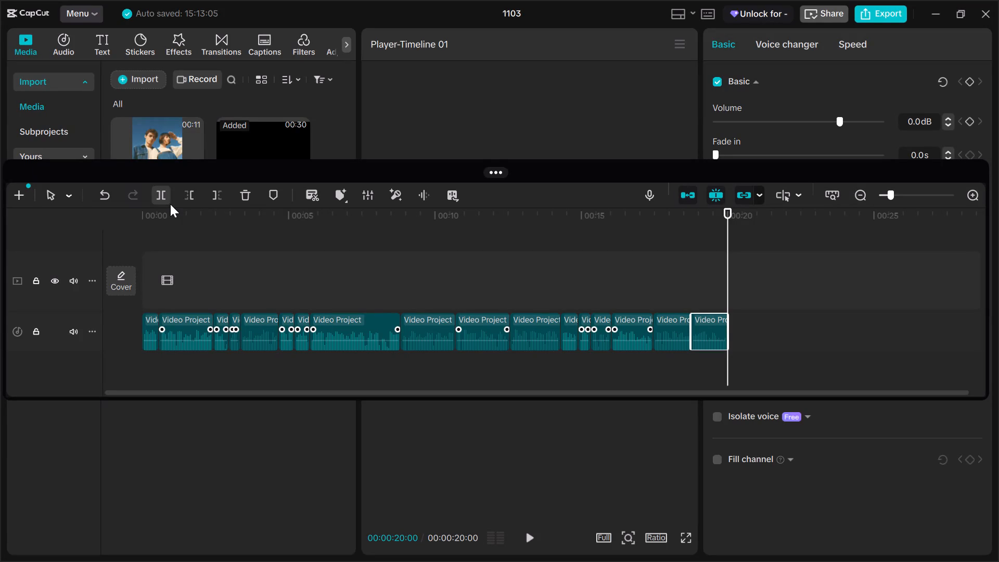
Import the lucid-origin anime illustration from the Downloads folder into the project media.
scroll(321, 231, "down", 1)
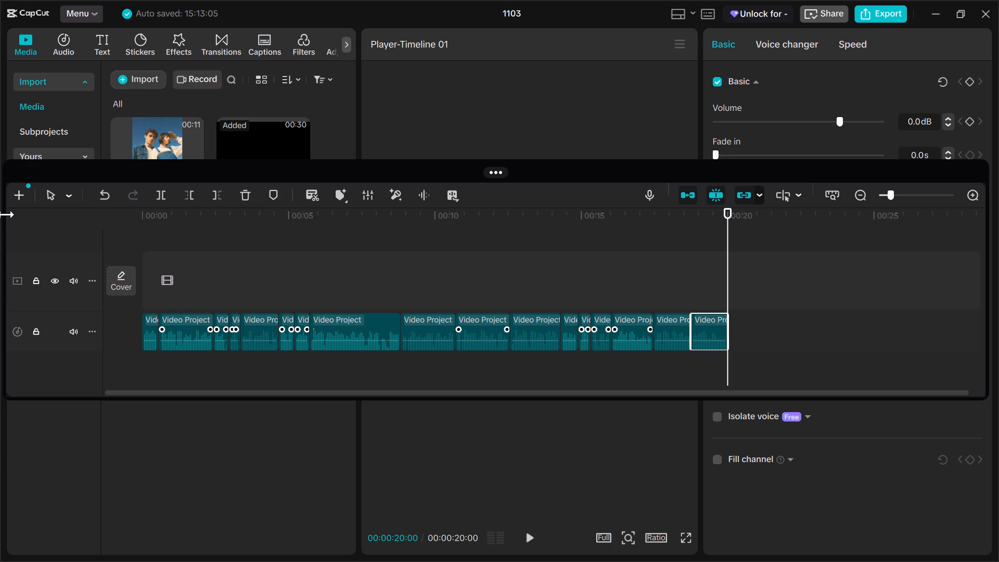
left_click(156, 81)
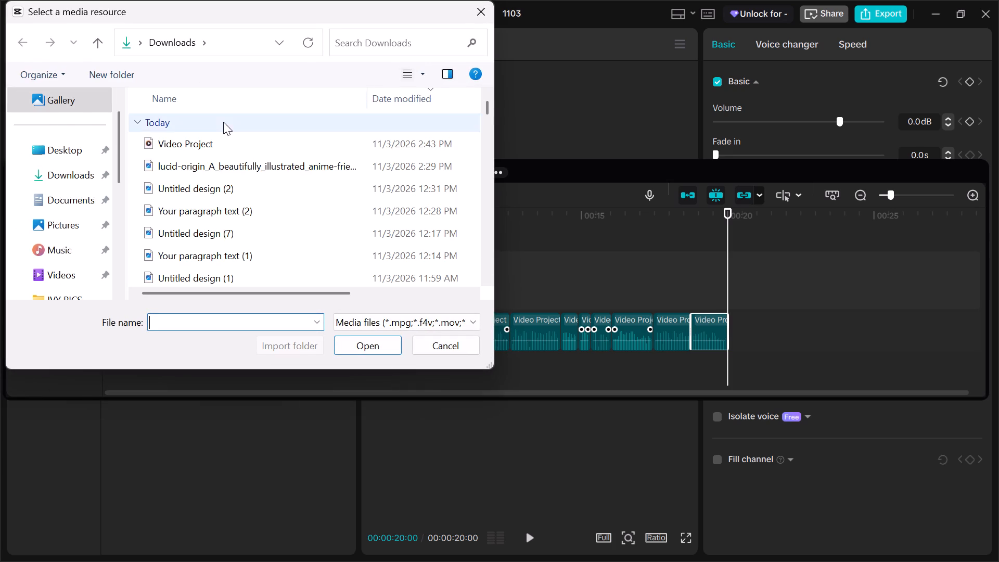
left_click(221, 163)
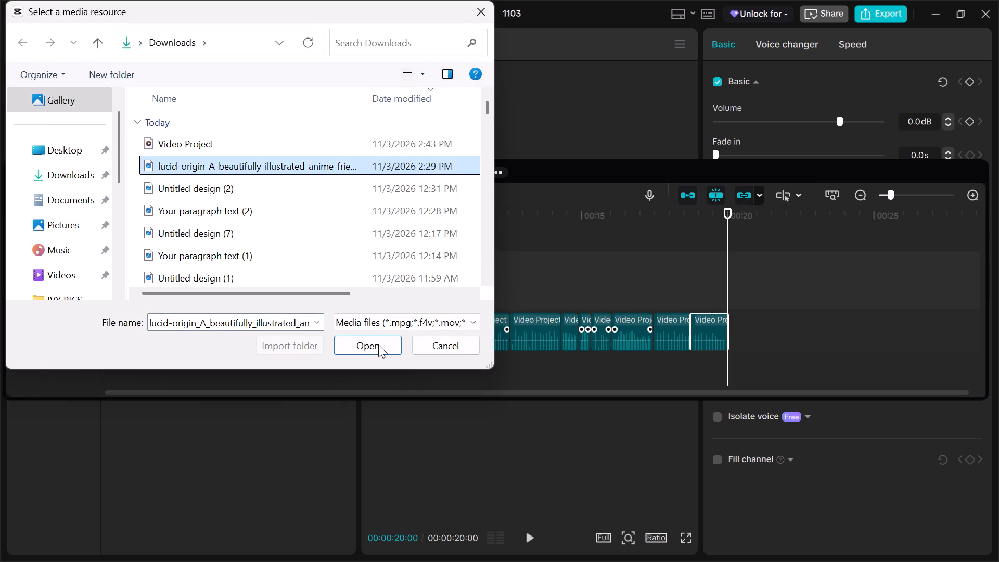
left_click(378, 344)
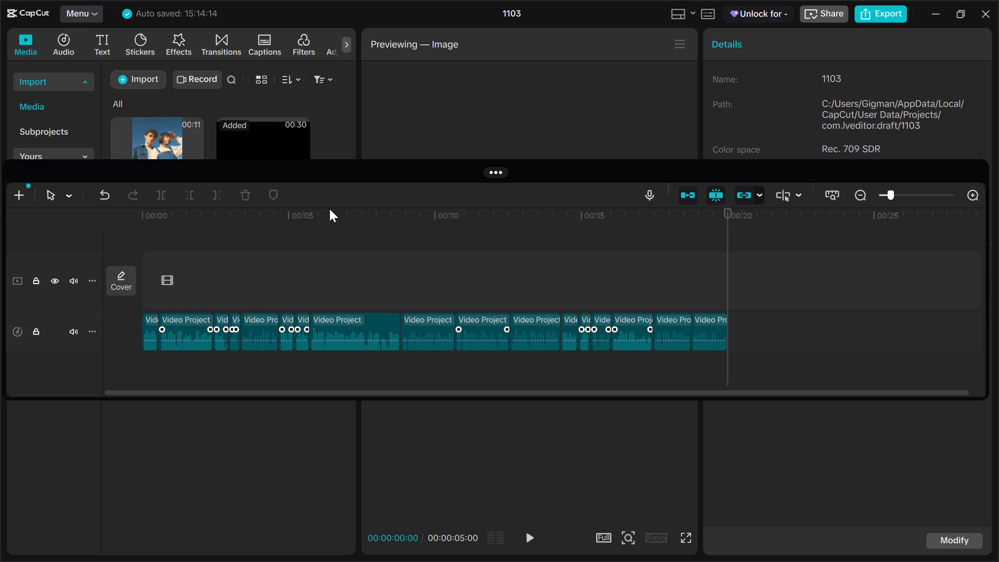
Restore the enlarged timeline to its docked size and add the imported lucid-origin image to the video track at 00:00.
scroll(295, 121, "down", 3)
scroll(466, 91, "down", 1)
left_click(310, 277)
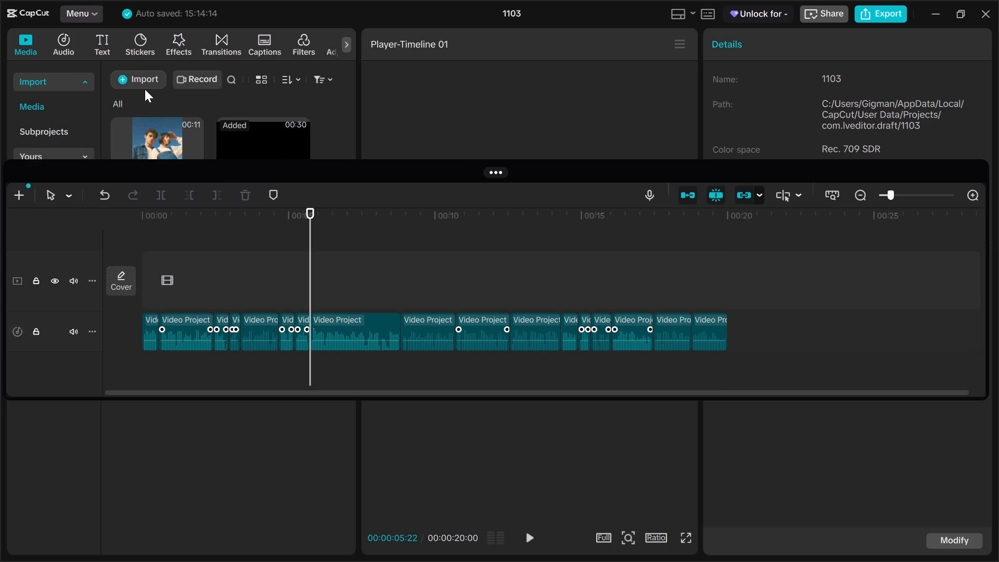
left_click_drag(309, 223, 268, 225)
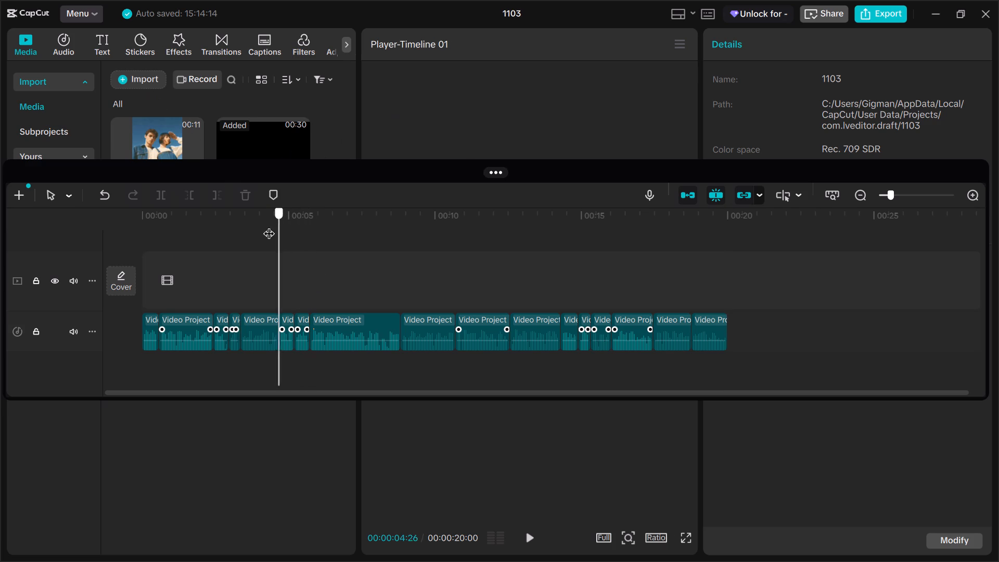
left_click_drag(268, 225, 135, 235)
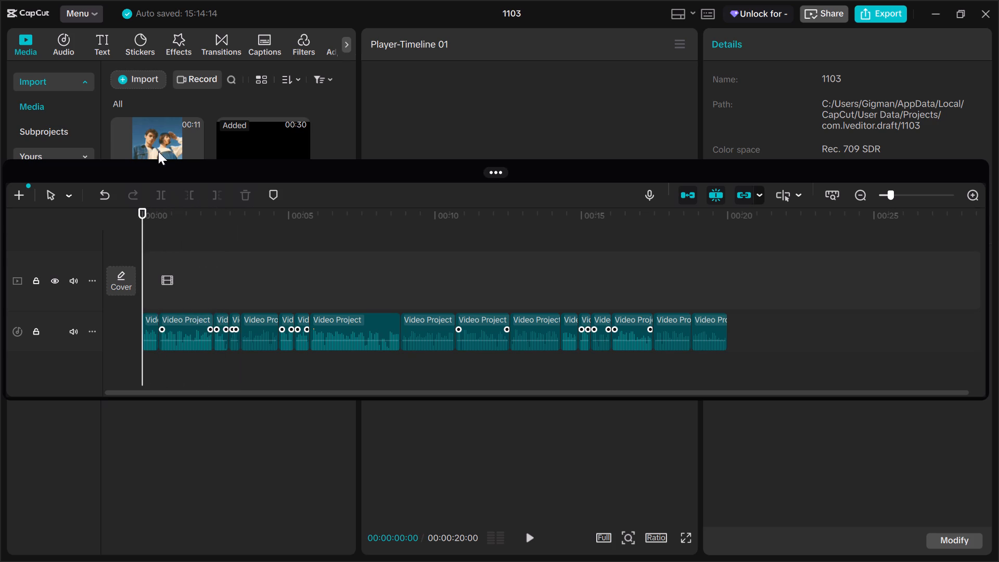
scroll(588, 71, "up", 3)
left_click(450, 109)
left_click(275, 146)
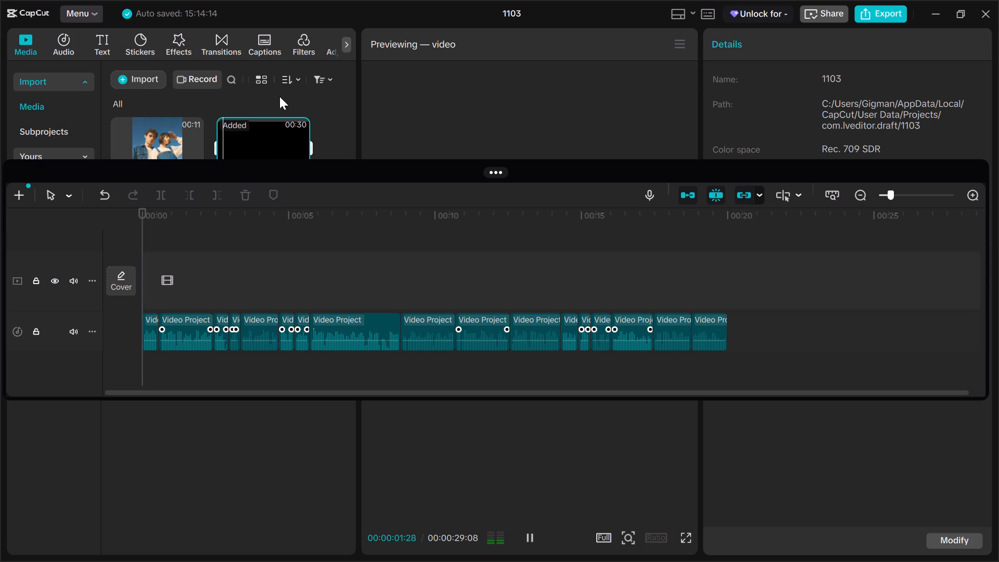
scroll(284, 85, "down", 2)
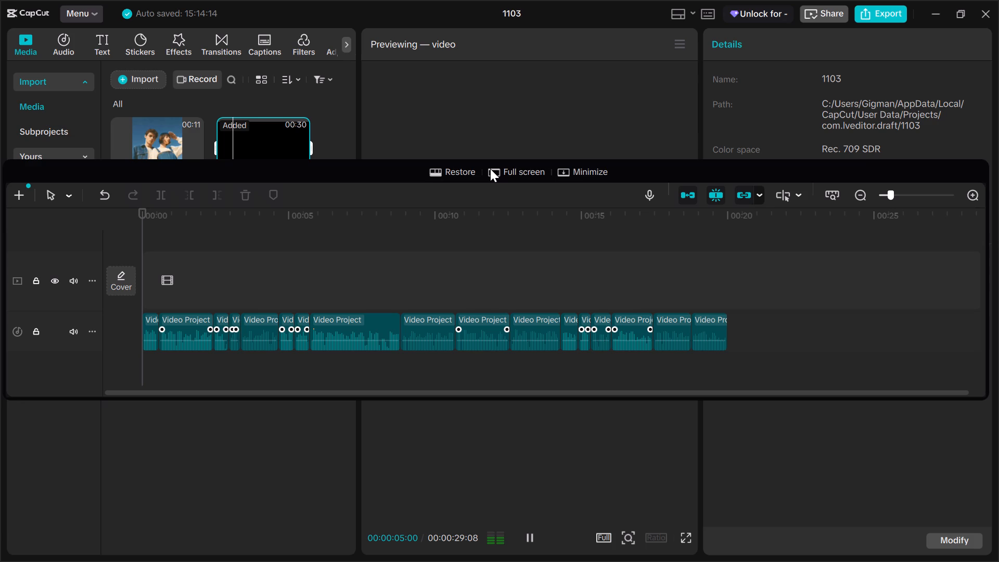
left_click(465, 167)
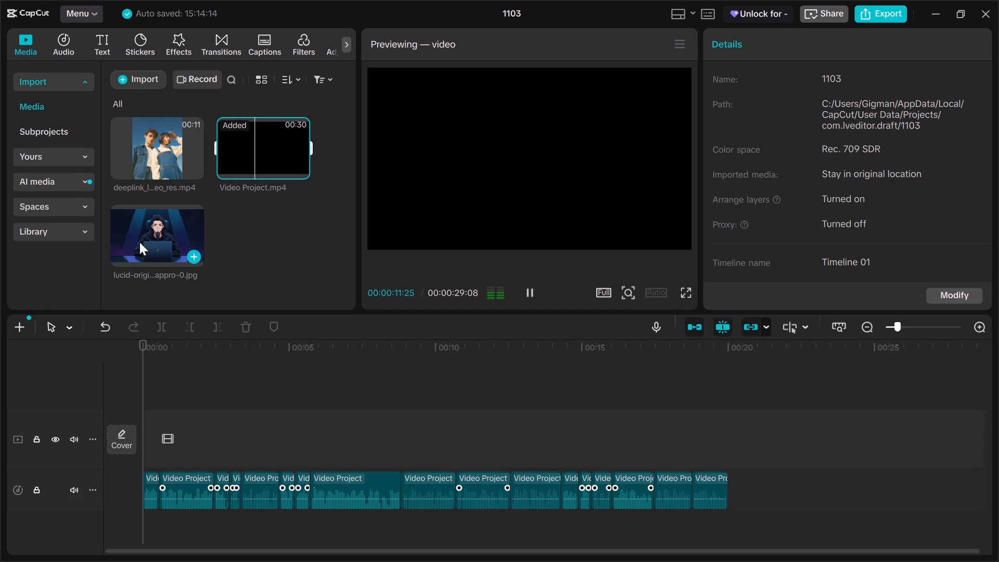
left_click(195, 256)
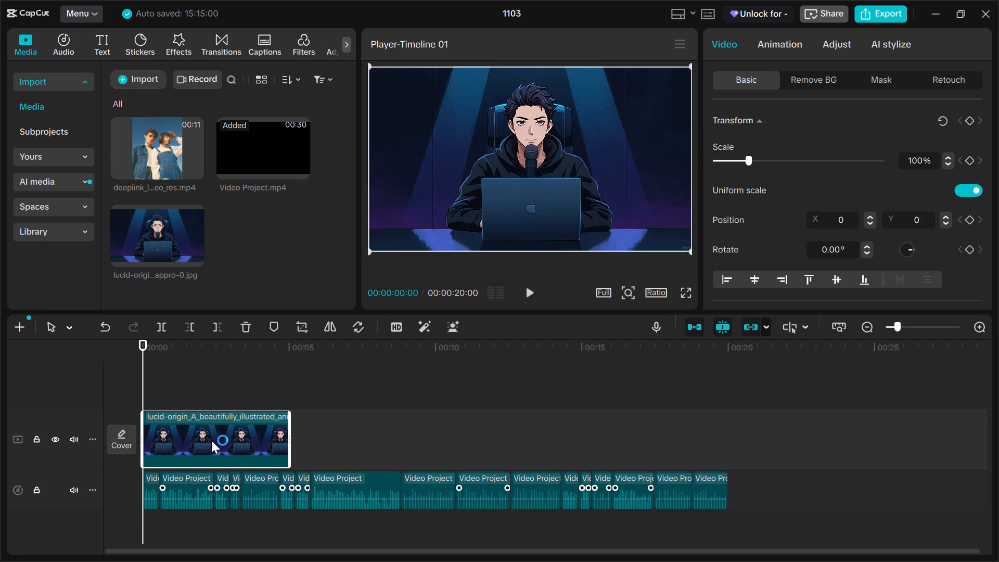
Copy the image clip, paste it at 00:05 and place the copy directly after the first one on the main video track.
key("ctrl+c")
left_click_drag(140, 368, 288, 401)
key("ctrl+v")
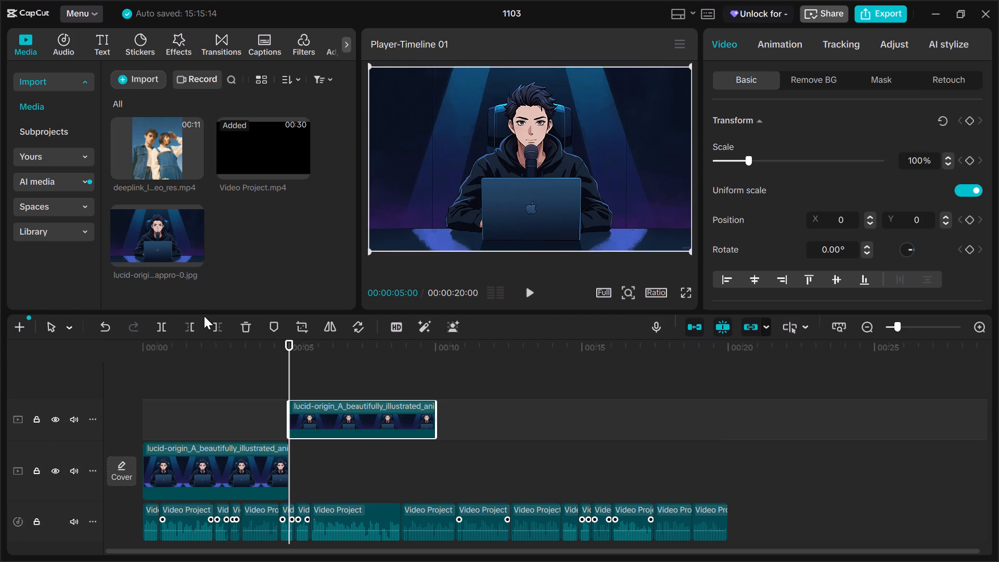
left_click_drag(315, 405, 315, 472)
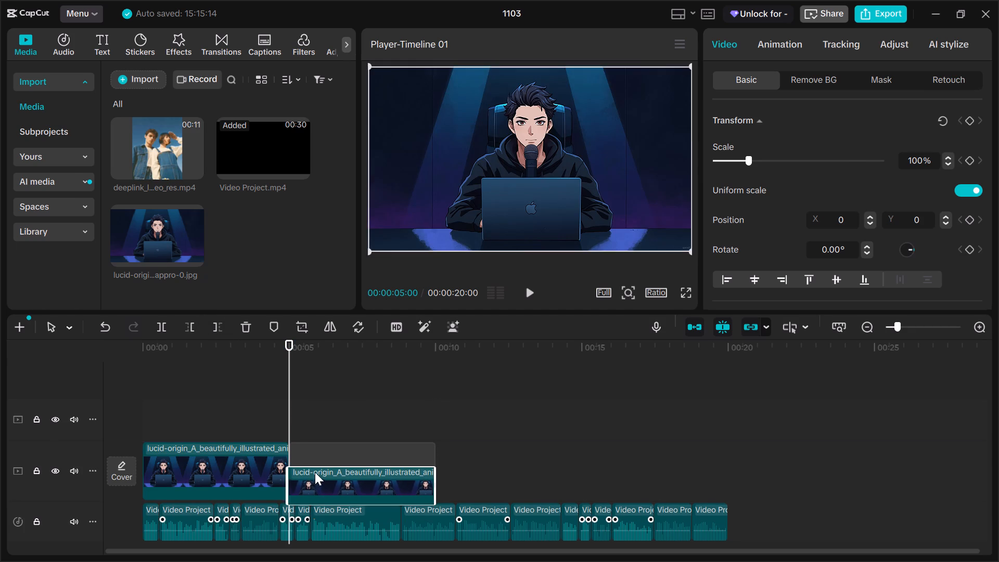
left_click_drag(315, 472, 313, 468)
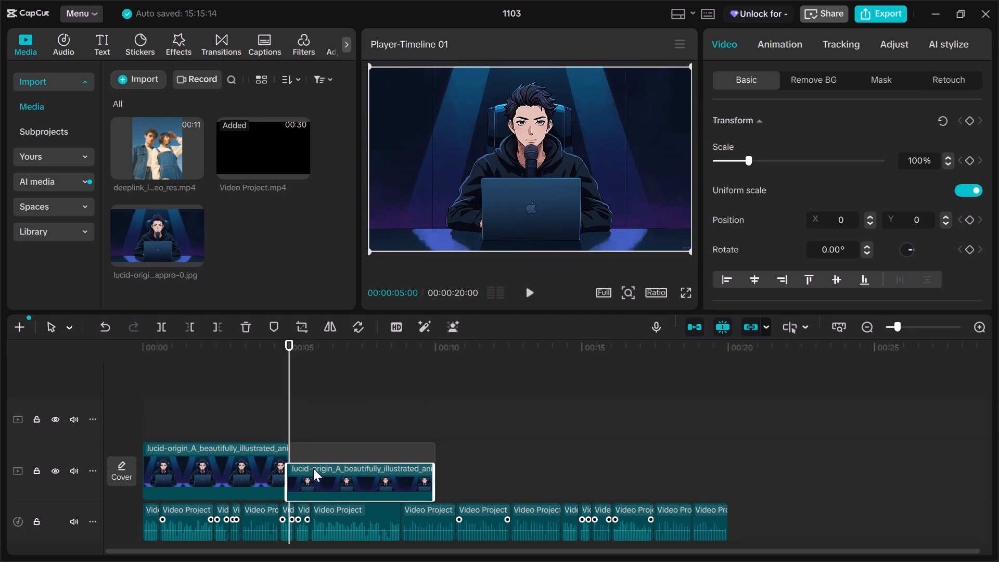
left_click_drag(313, 468, 317, 468)
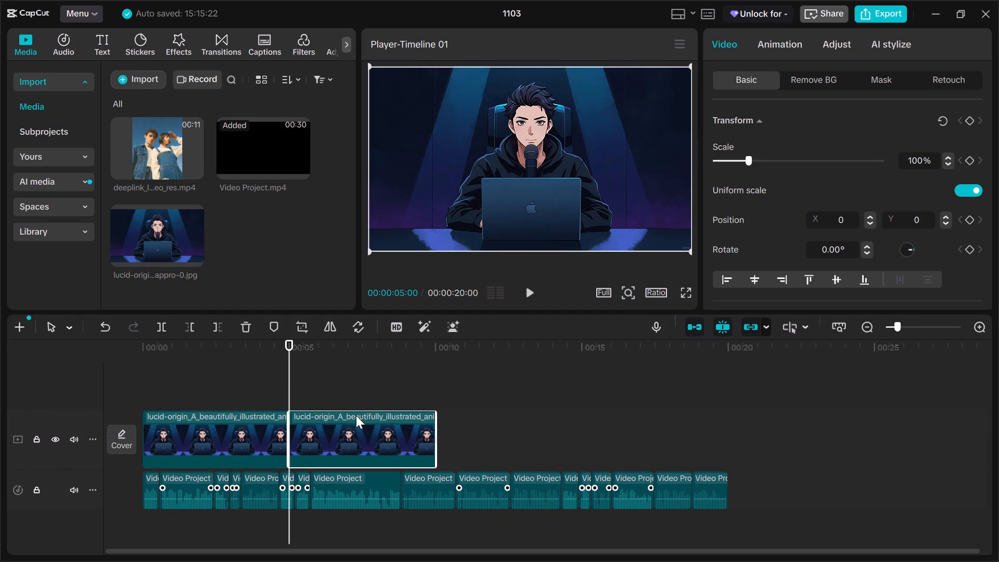
Paste two more copies of the image clip at 00:10 and place them end to end on the main track from 00:10 to 00:20.
left_click_drag(288, 367, 291, 368)
left_click_drag(291, 368, 438, 402)
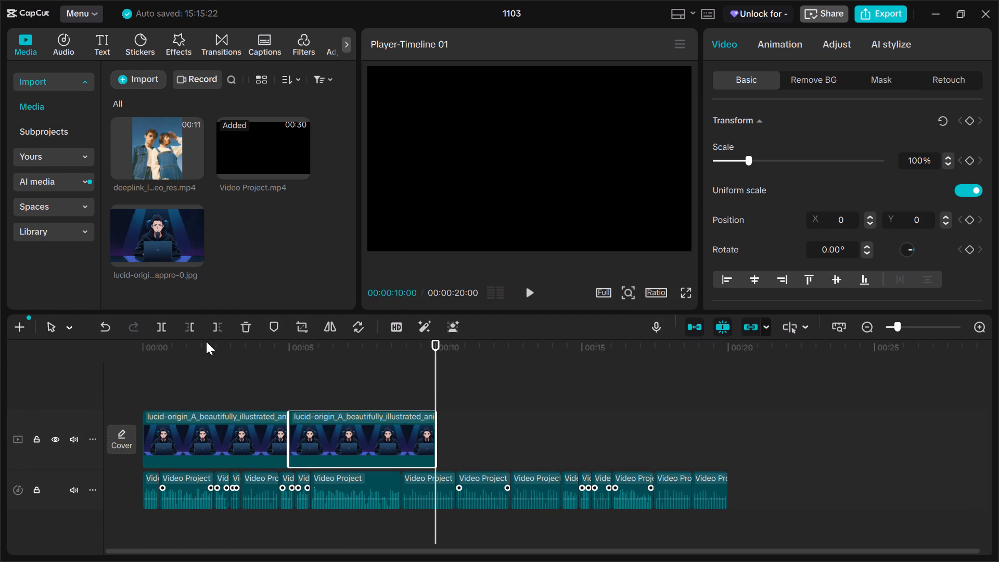
key("ctrl+d")
left_click_drag(434, 376, 445, 395)
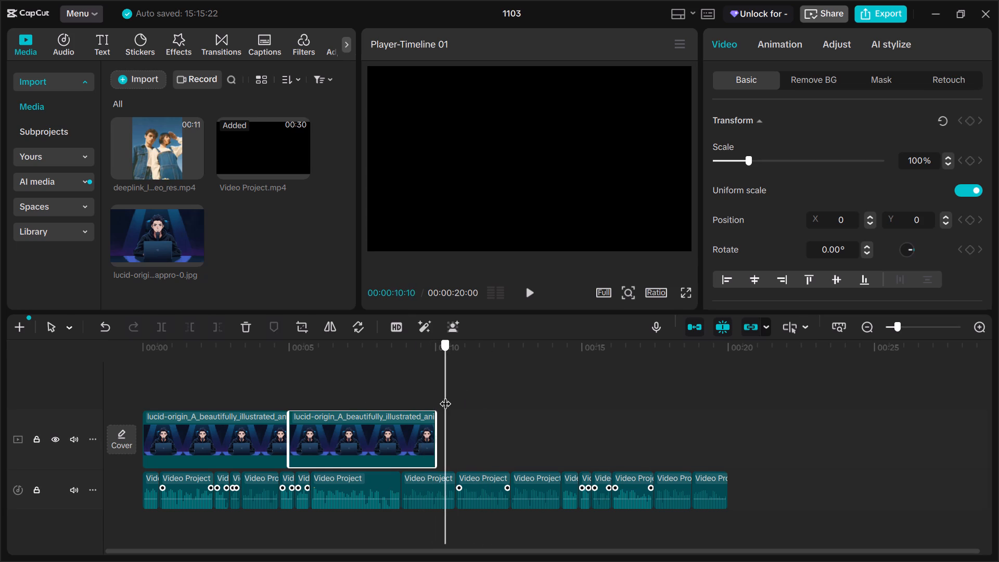
left_click_drag(445, 395, 436, 395)
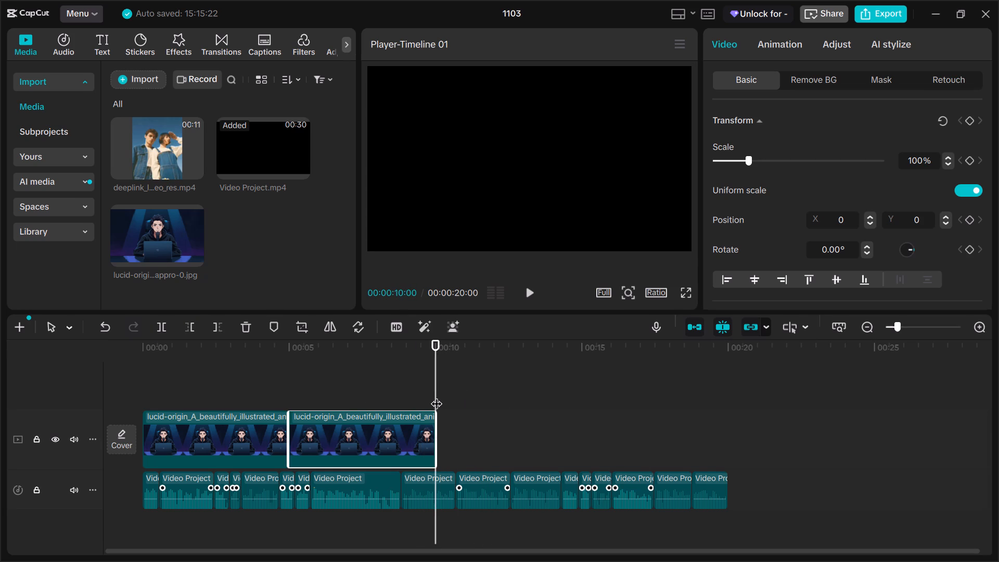
key("ctrl+v")
key("ctrl+v")
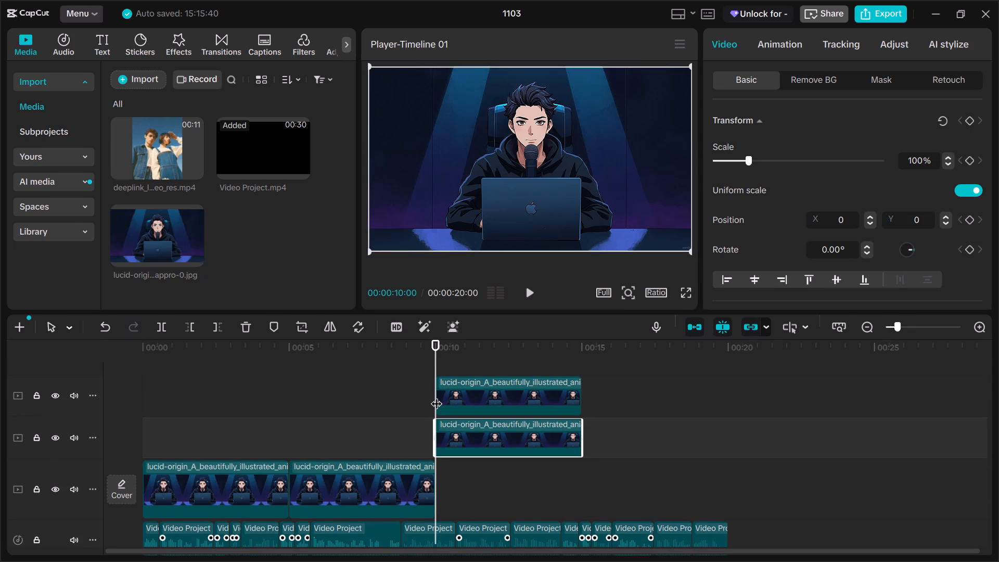
left_click_drag(491, 437, 494, 484)
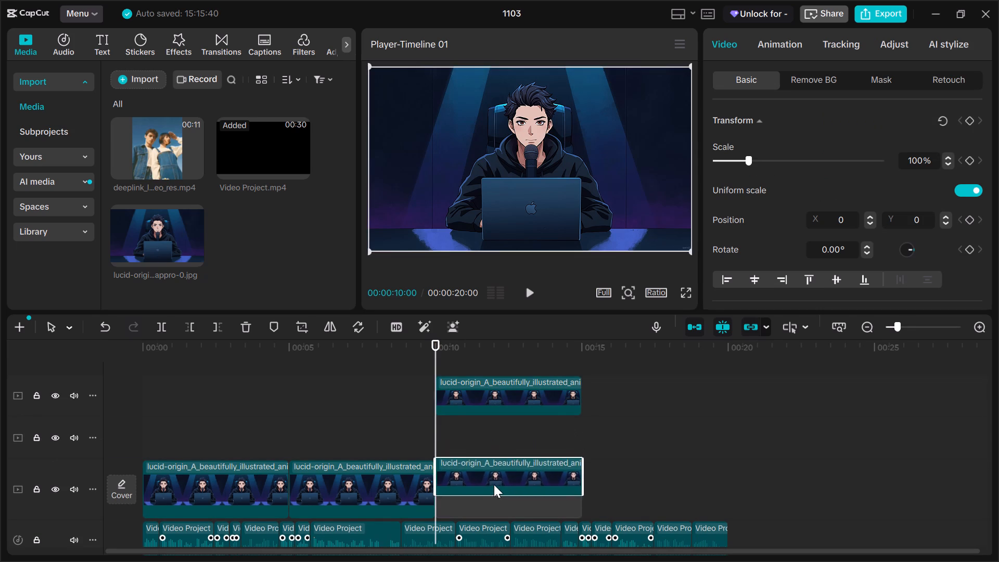
left_click_drag(494, 484, 493, 499)
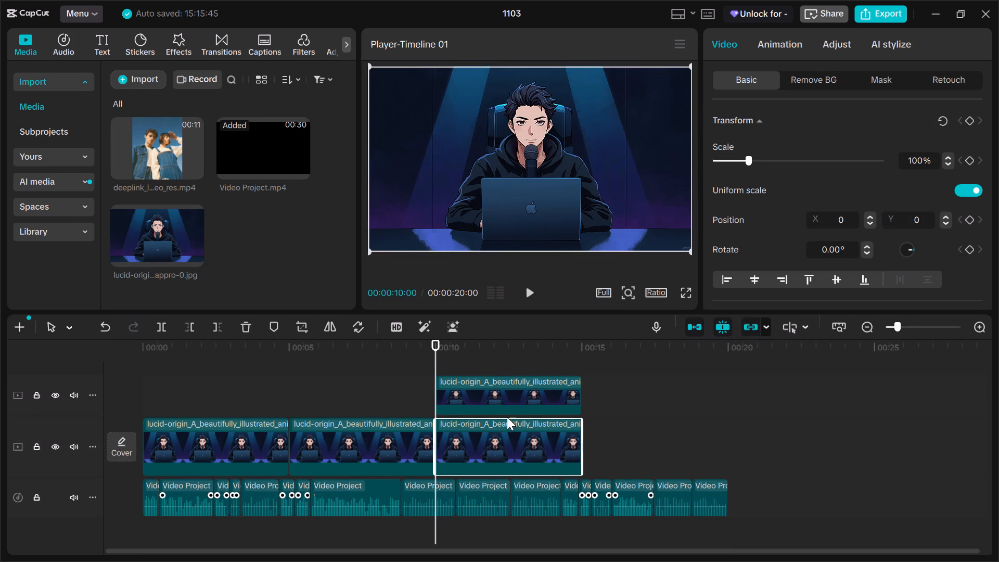
left_click_drag(517, 379, 670, 439)
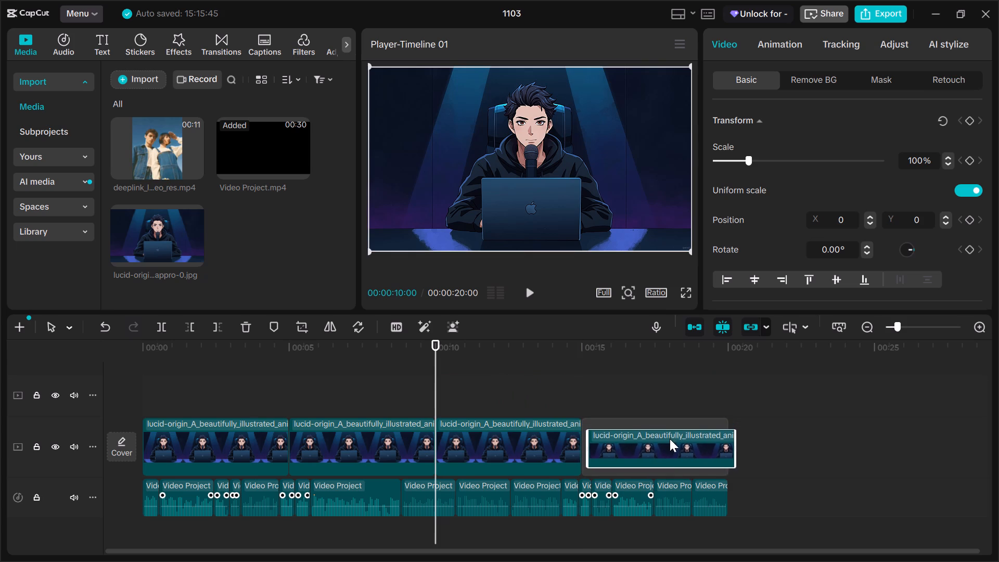
left_click_drag(670, 439, 667, 445)
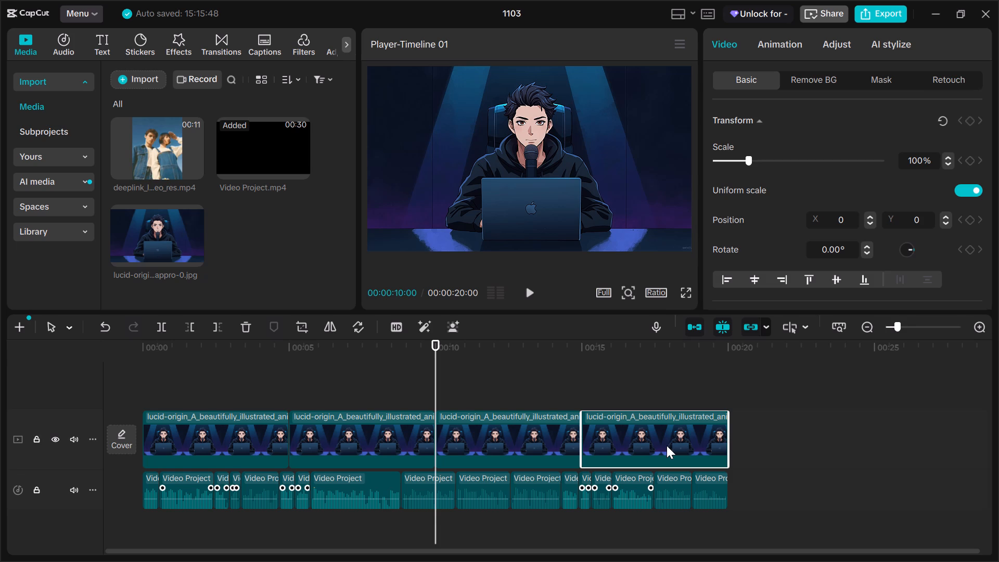
Play the timeline from 00:00 to about 00:07 to check the image clips together with the audio.
left_click_drag(432, 340, 432, 340)
left_click_drag(432, 340, 390, 382)
left_click_drag(389, 395, 369, 397)
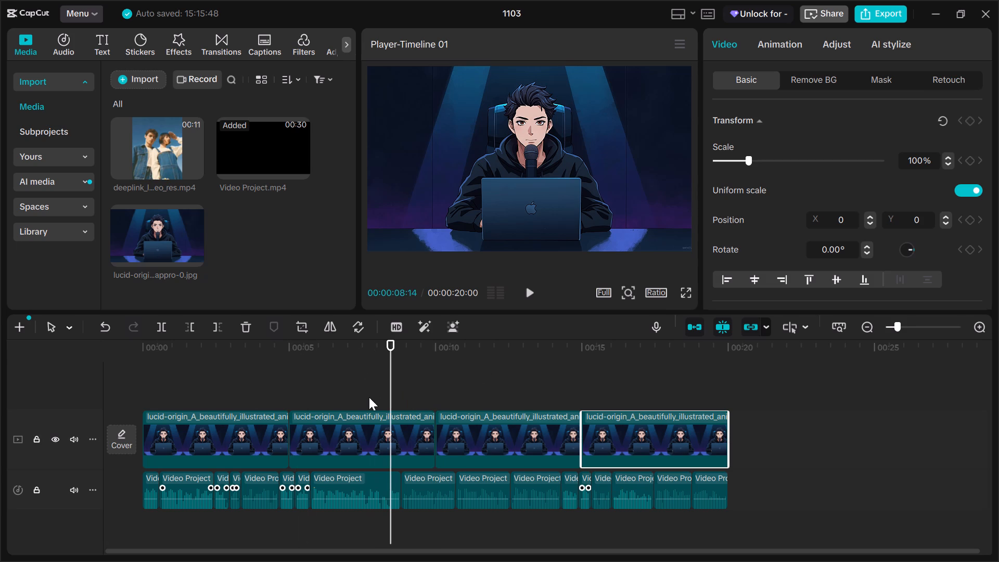
left_click_drag(369, 397, 127, 390)
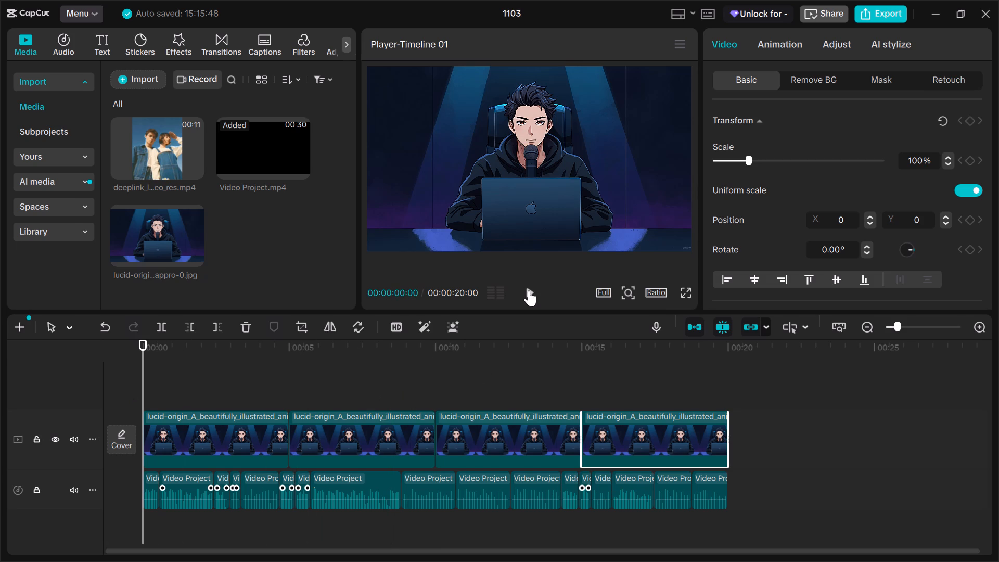
left_click(529, 290)
left_click(529, 290)
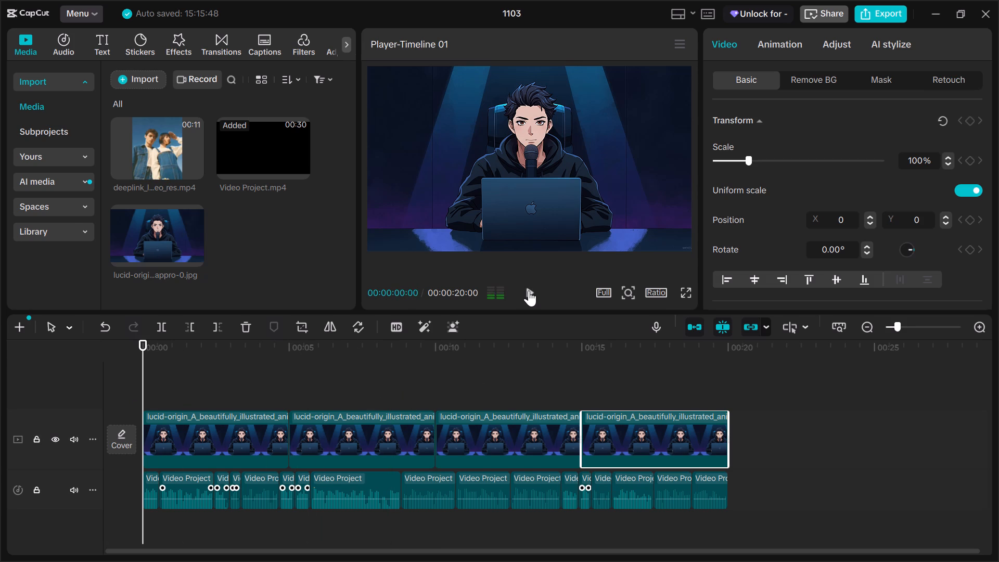
left_click(529, 290)
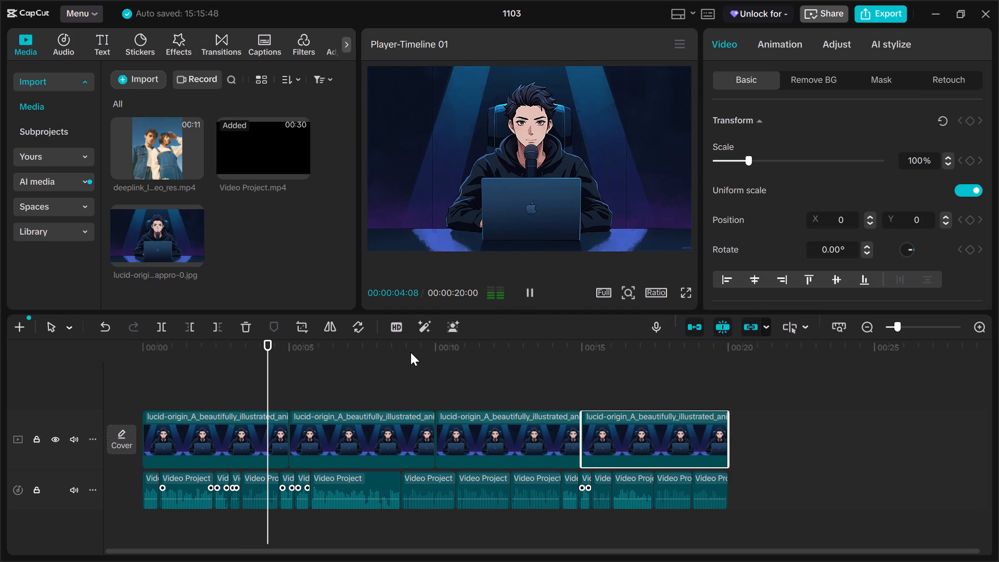
left_click(527, 295)
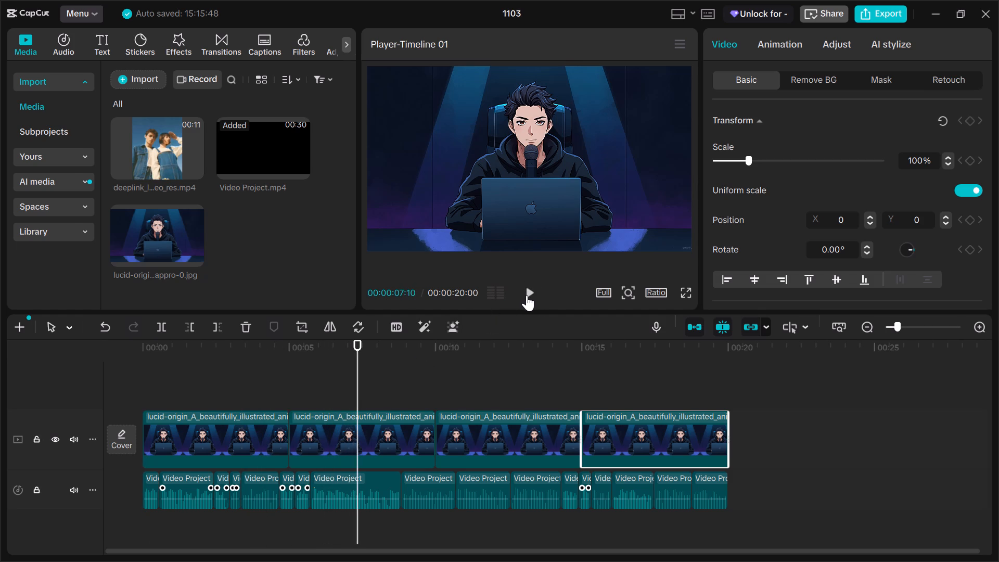
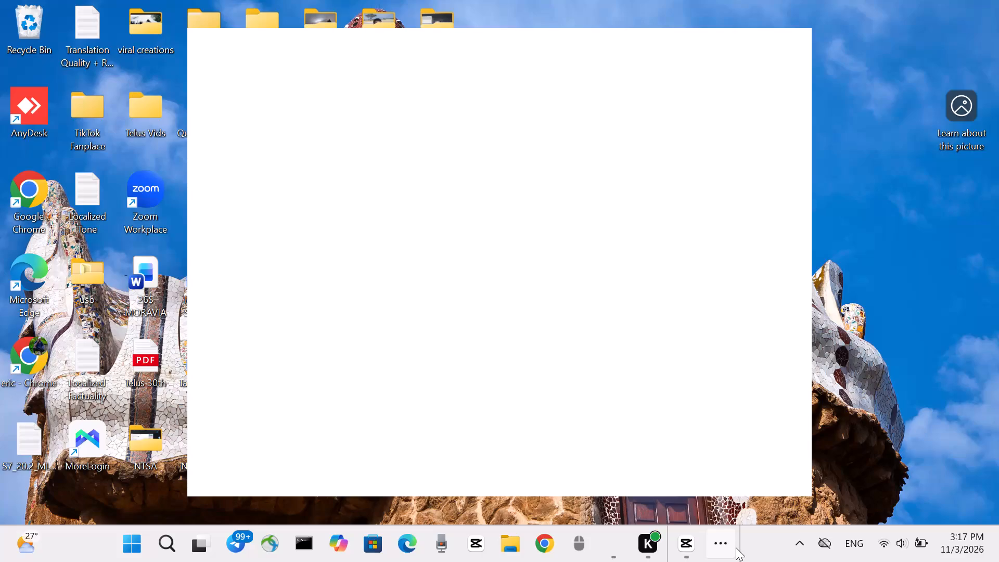
Switch to the Chrome window and look over the Clipchamp export page of Video Project.
left_click(724, 545)
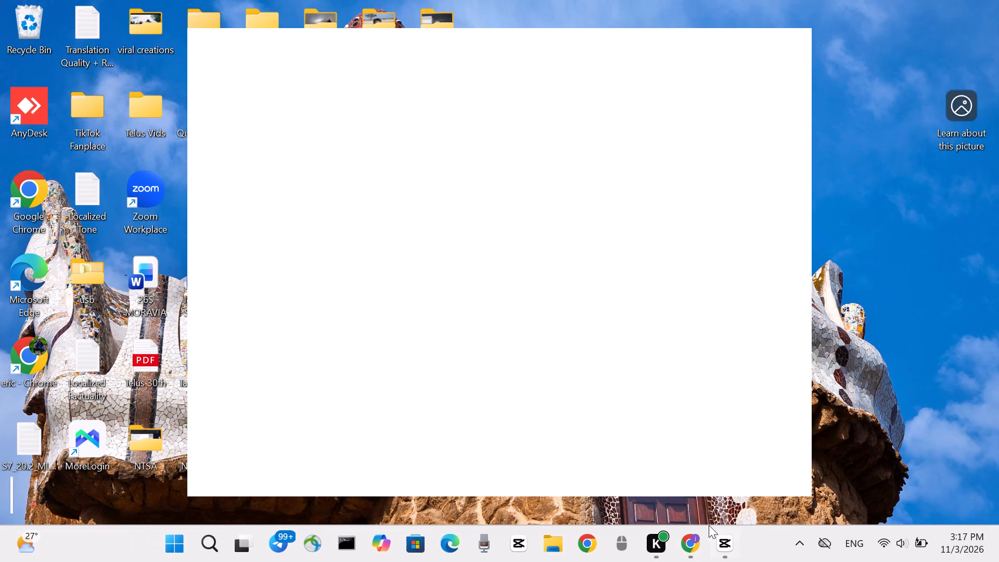
left_click(690, 537)
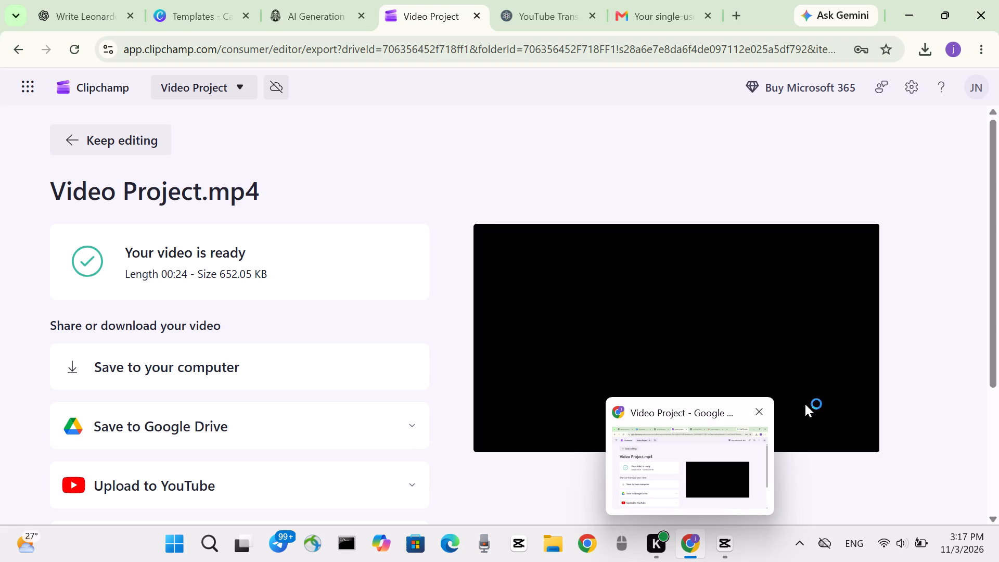
scroll(611, 181, "down", 1)
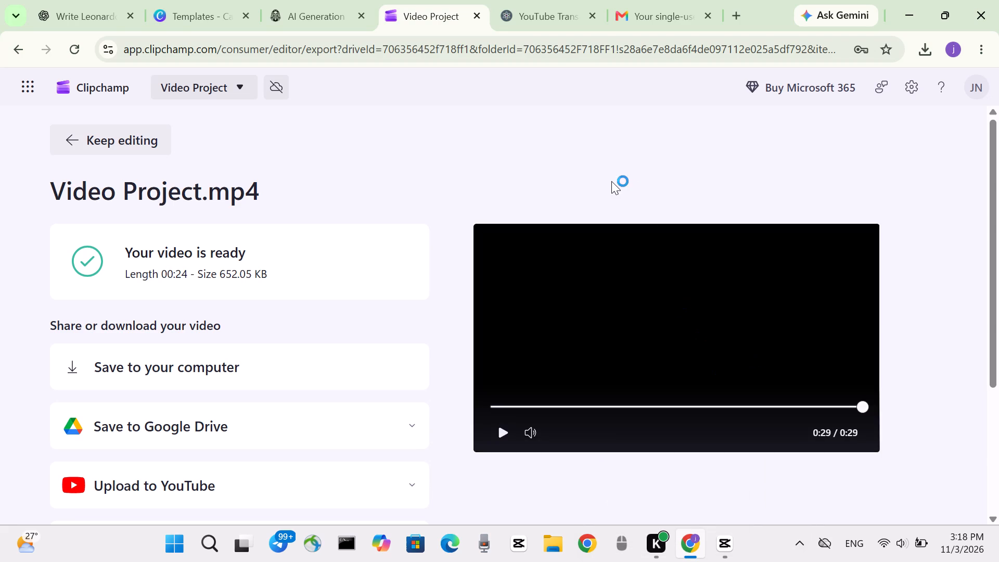
scroll(611, 181, "down", 1)
scroll(611, 181, "up", 3)
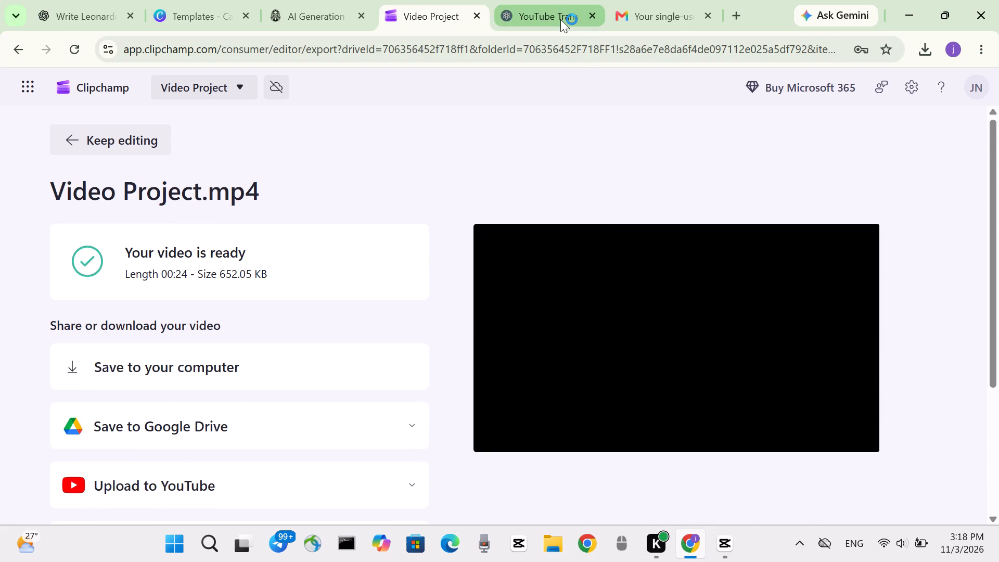
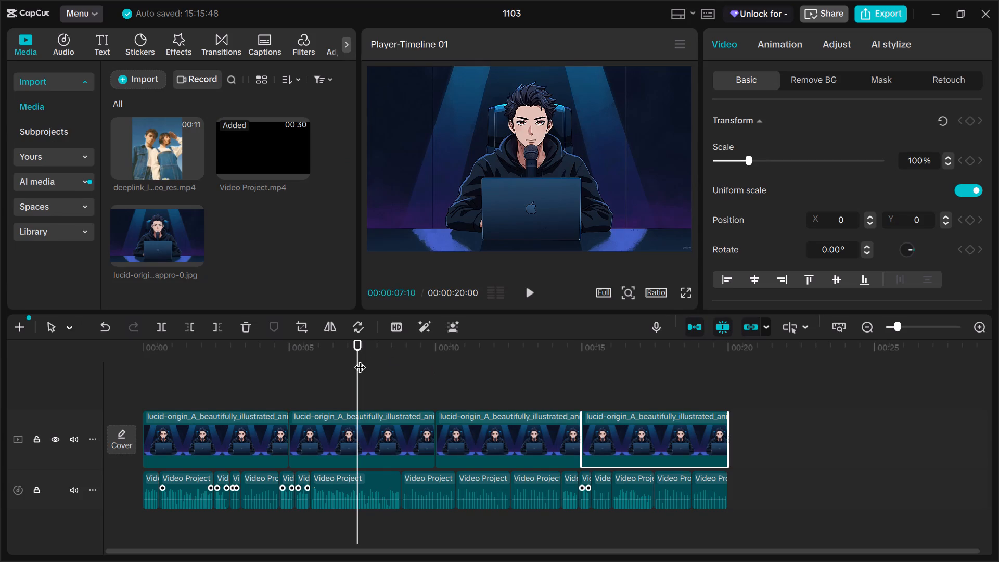
left_click(532, 283)
Enable Lip sync on the last image clip of the timeline and allow the permission request.
left_click(787, 45)
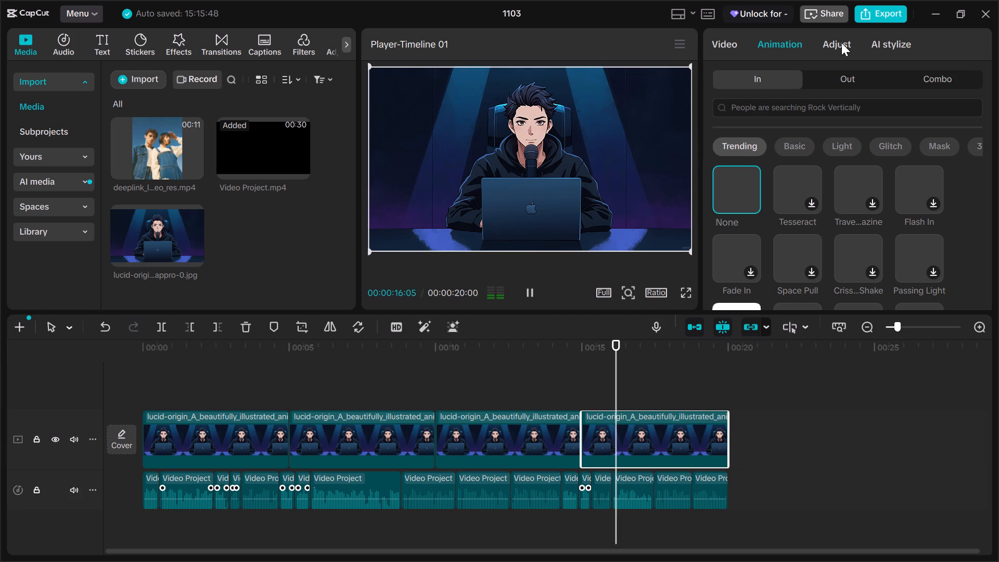
left_click(731, 47)
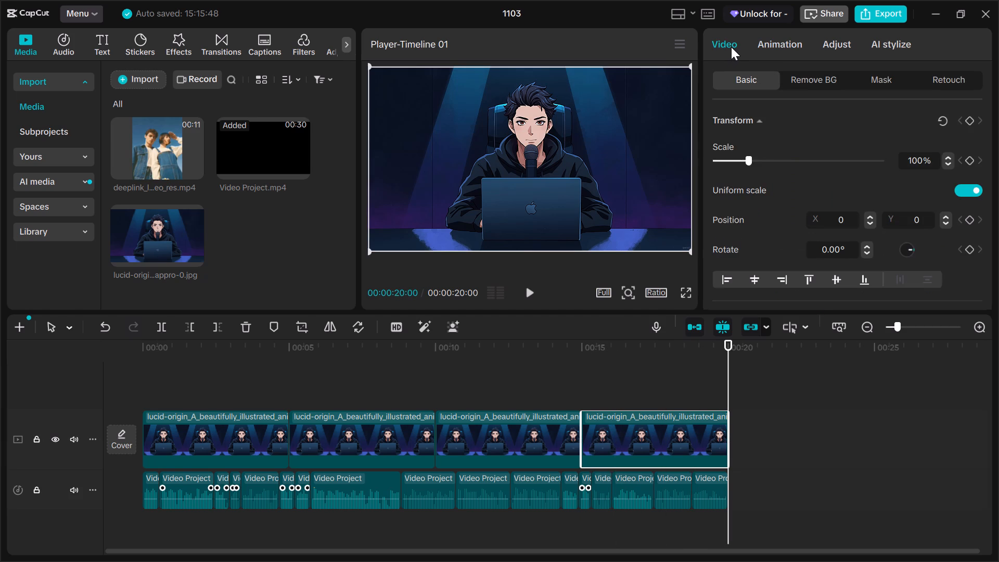
scroll(884, 213, "down", 3)
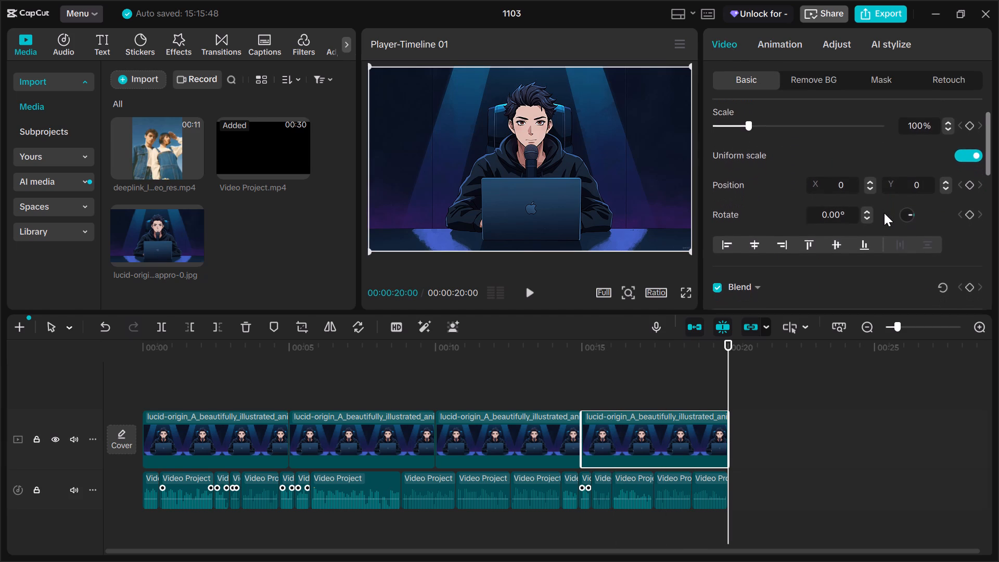
scroll(884, 213, "down", 8)
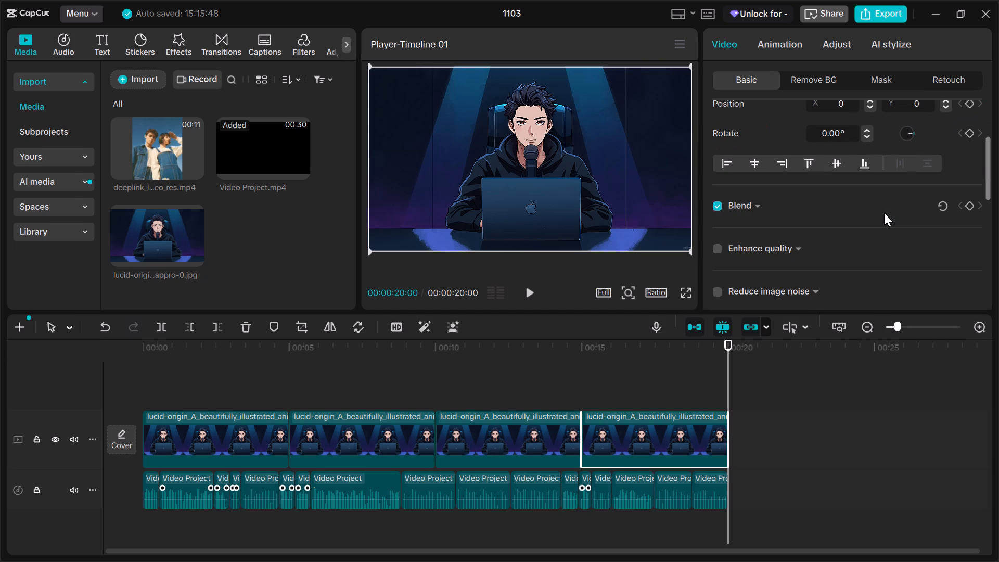
scroll(884, 213, "down", 6)
scroll(802, 157, "down", 1)
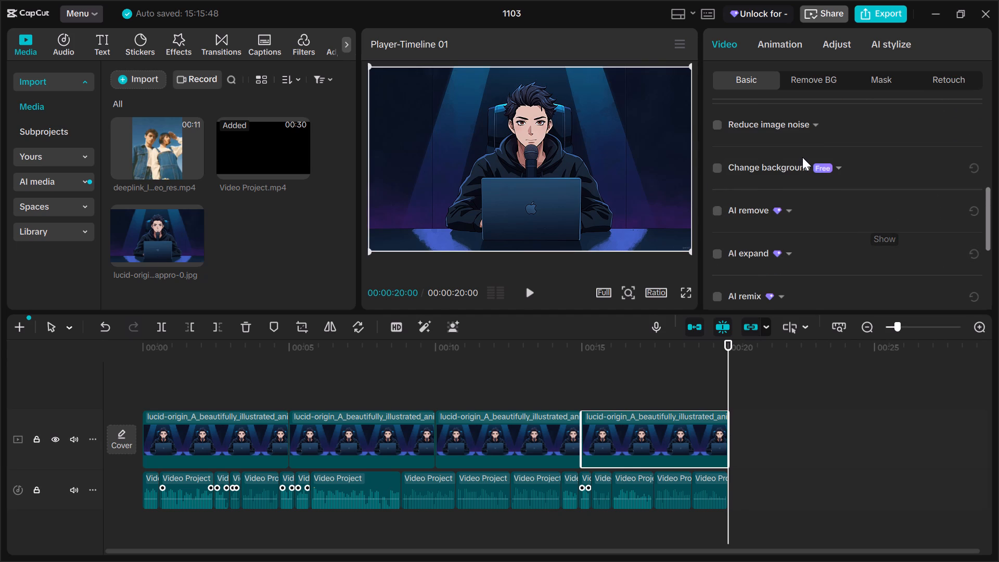
scroll(802, 157, "down", 1)
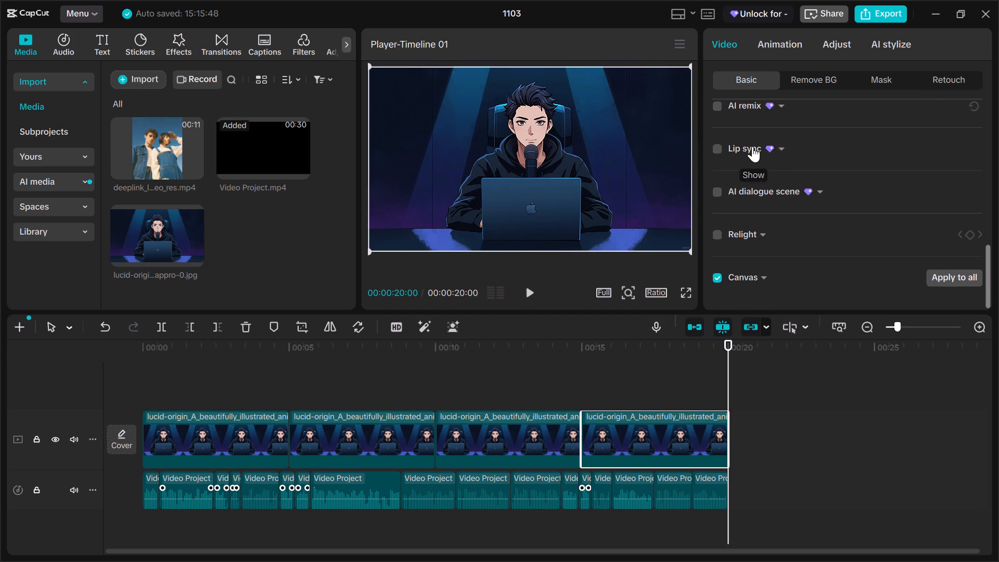
left_click(750, 143)
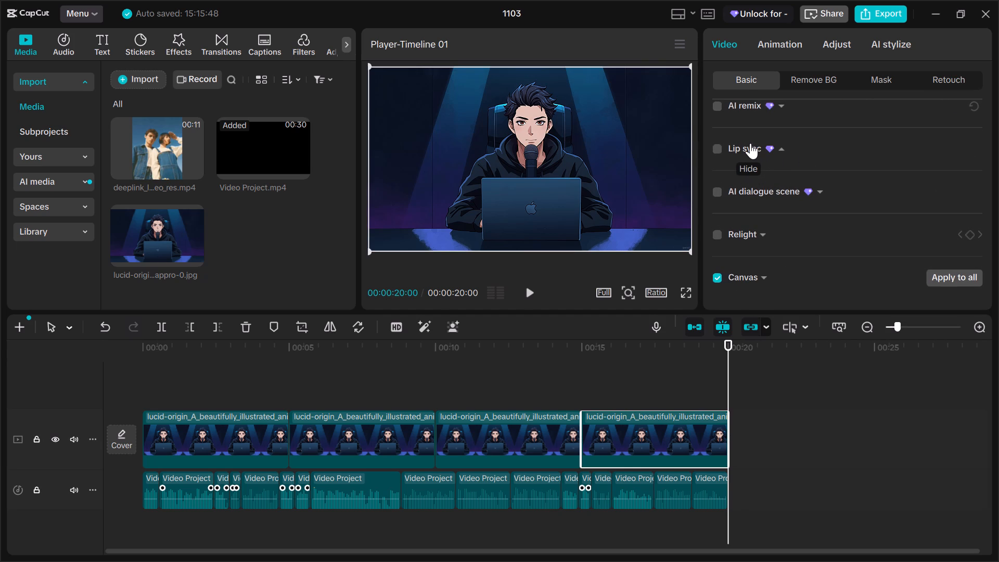
left_click(779, 144)
left_click(720, 145)
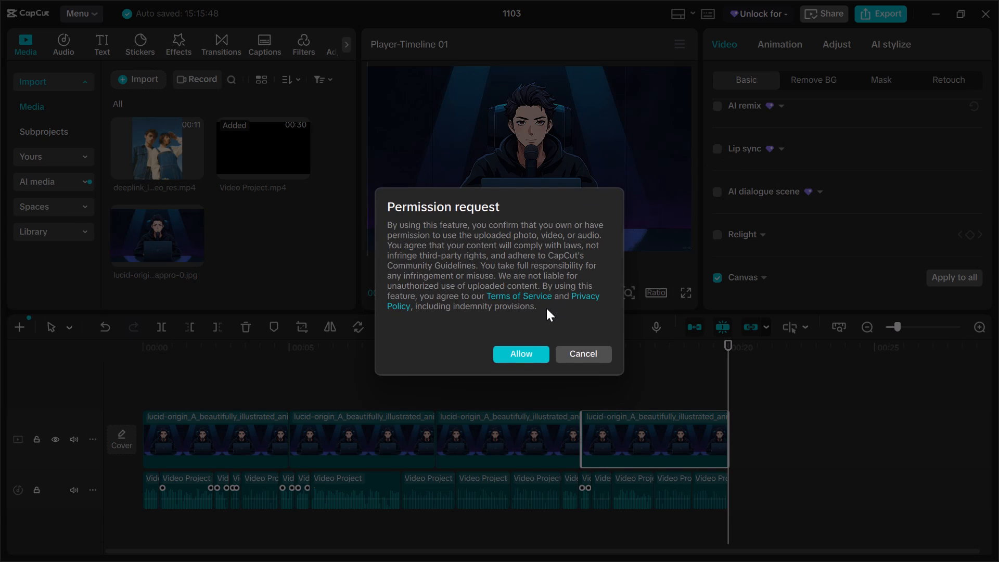
left_click(534, 349)
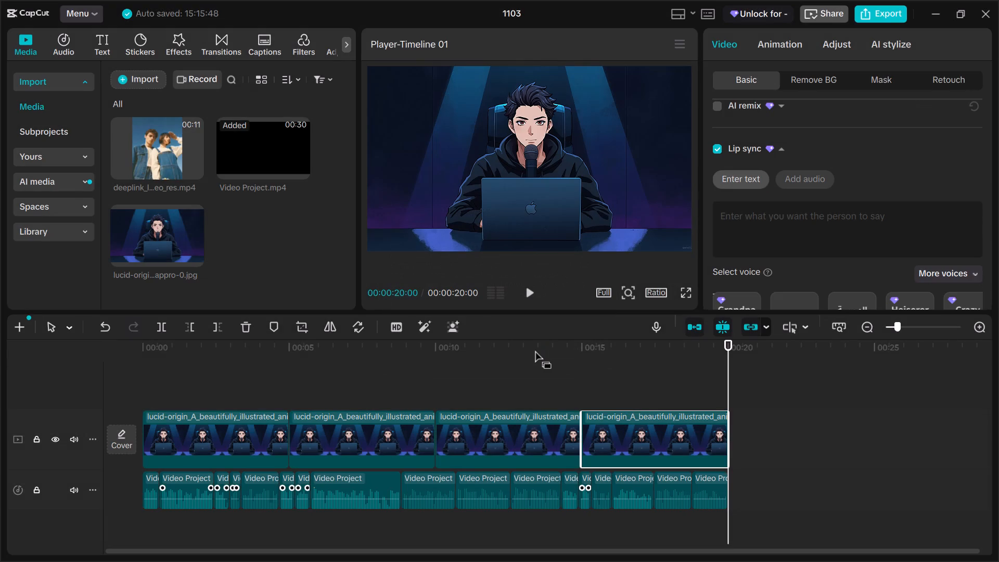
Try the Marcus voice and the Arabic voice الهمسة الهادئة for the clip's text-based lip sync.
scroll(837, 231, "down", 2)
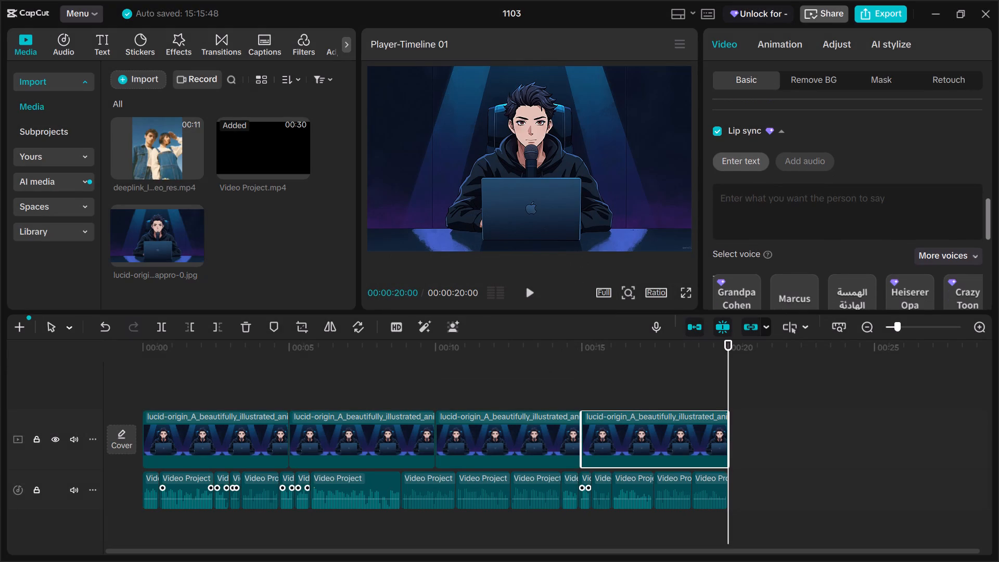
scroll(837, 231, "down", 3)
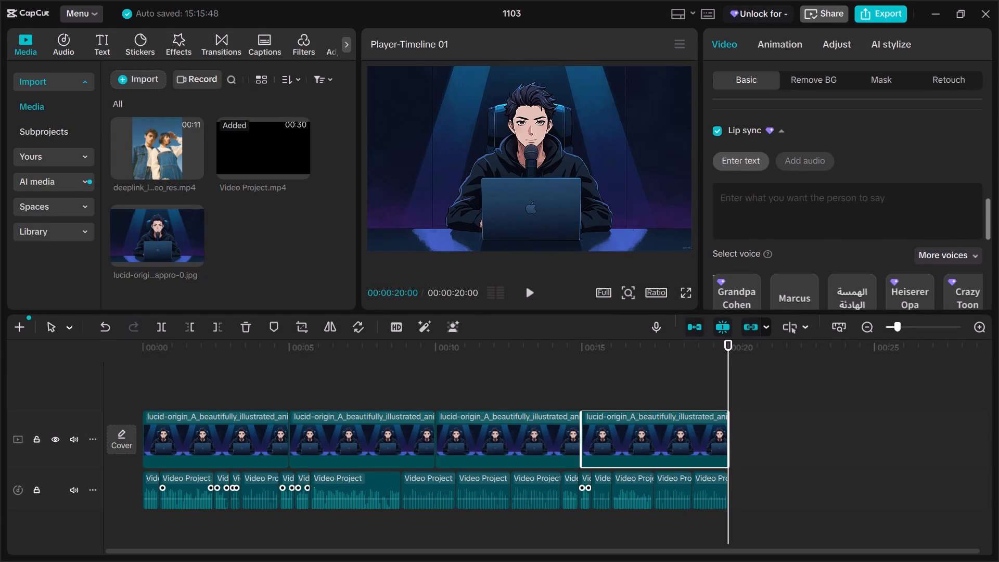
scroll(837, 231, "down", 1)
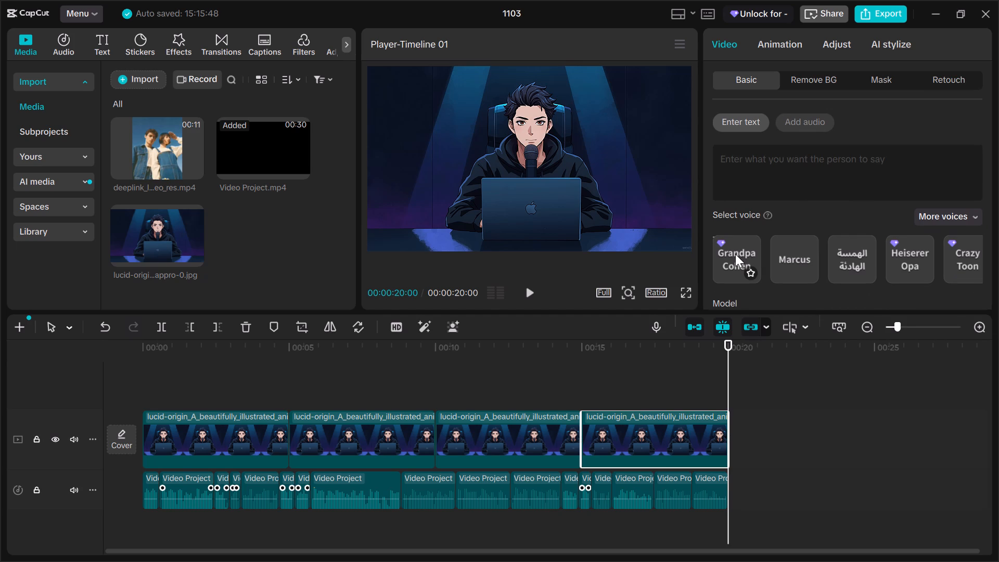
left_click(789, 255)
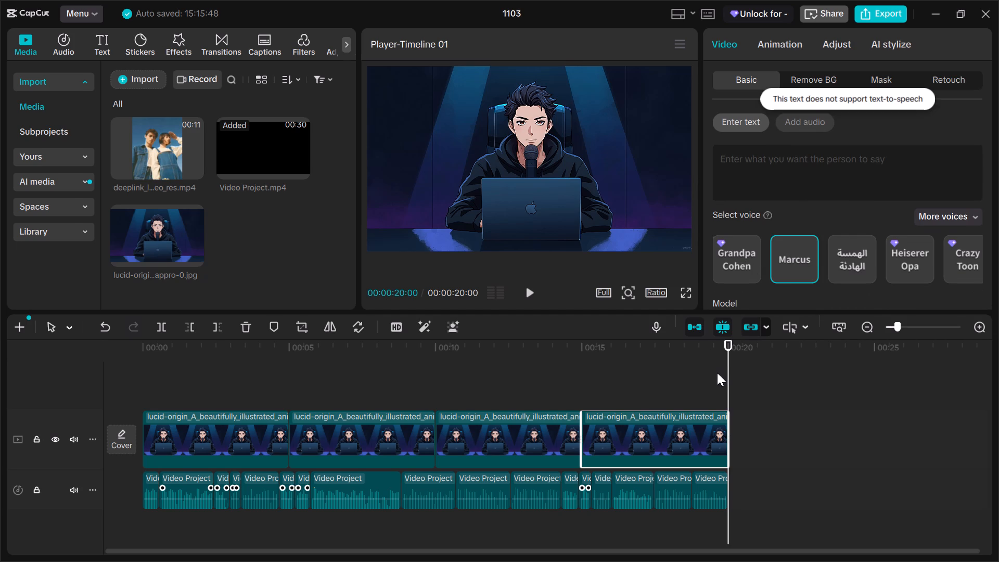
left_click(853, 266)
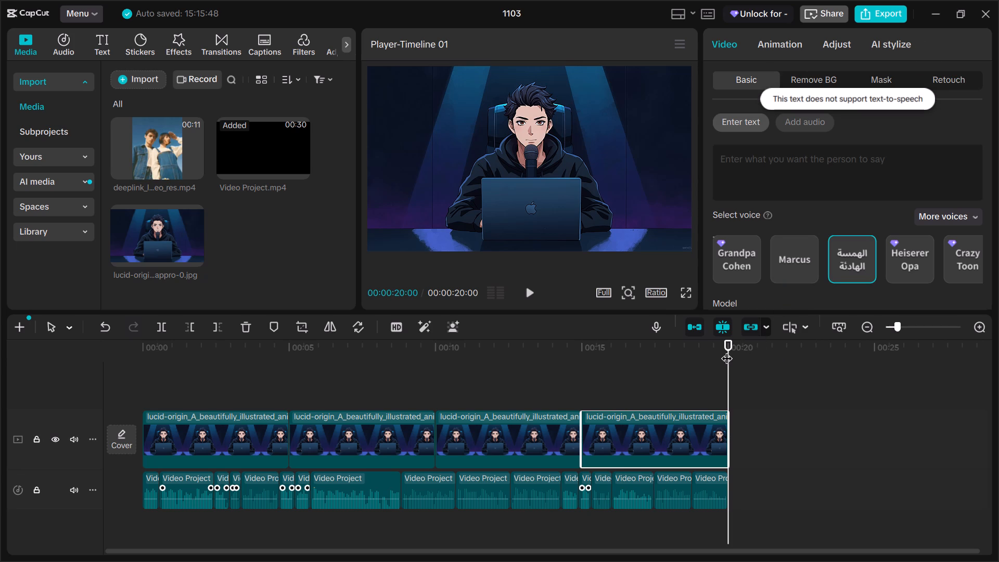
Play the timeline from about the 15-second mark, where the last image clip starts.
left_click_drag(726, 350, 447, 336)
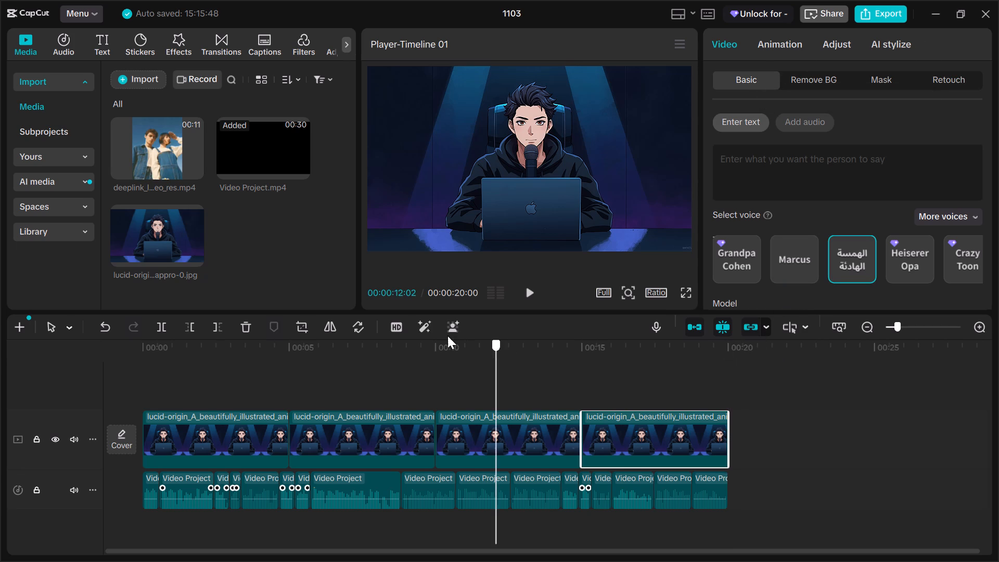
left_click_drag(447, 336, 591, 360)
key("space")
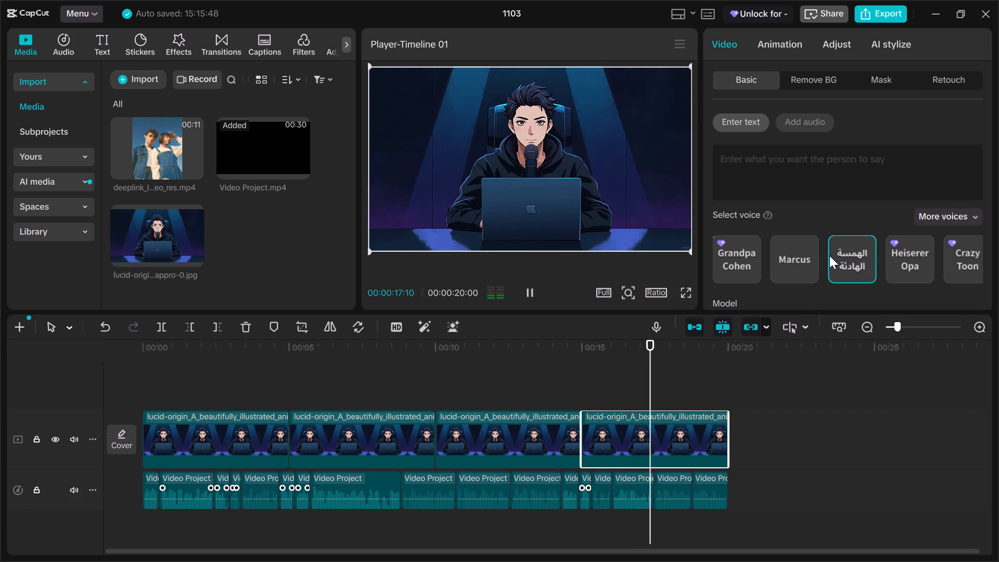
Switch the clip's Lip sync source from entered text to added audio.
scroll(722, 136, "up", 6)
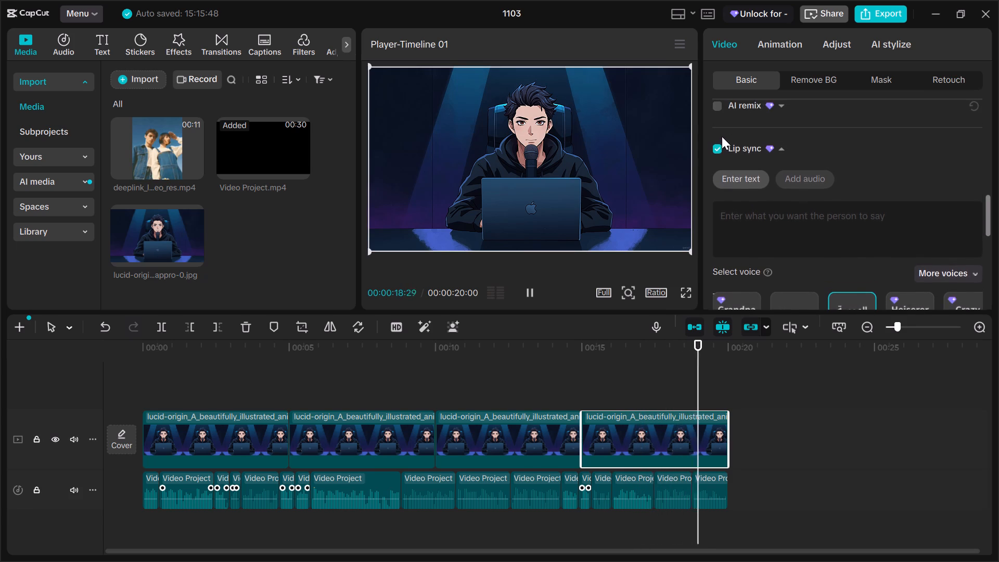
left_click(715, 143)
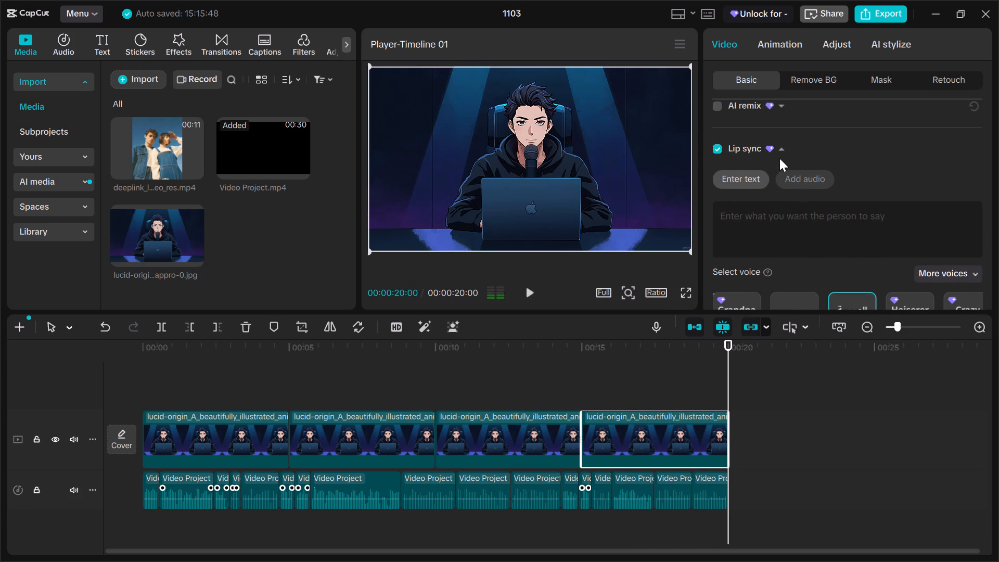
left_click(804, 180)
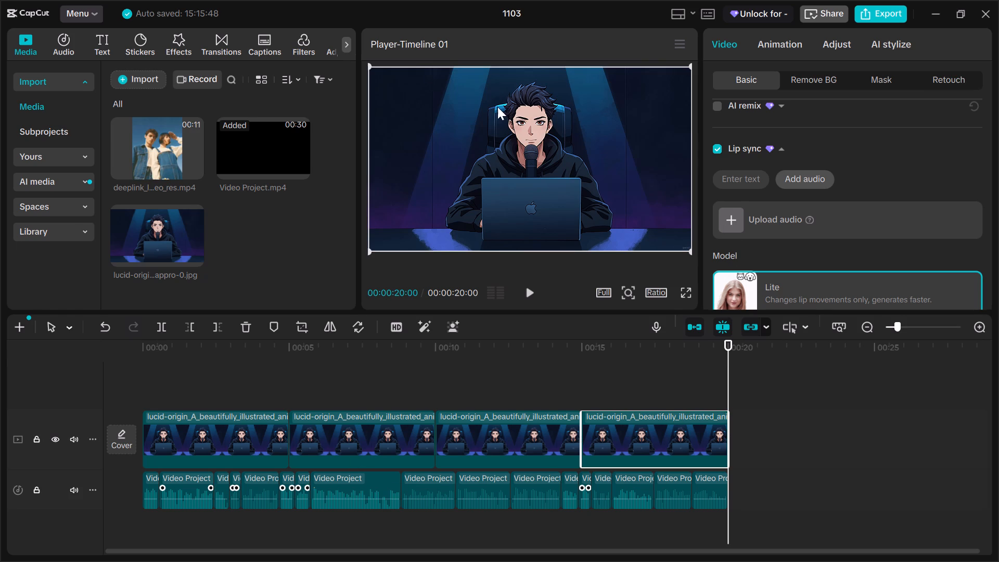
scroll(505, 182, "down", 2)
scroll(505, 182, "up", 4)
scroll(505, 182, "down", 2)
left_click(716, 145)
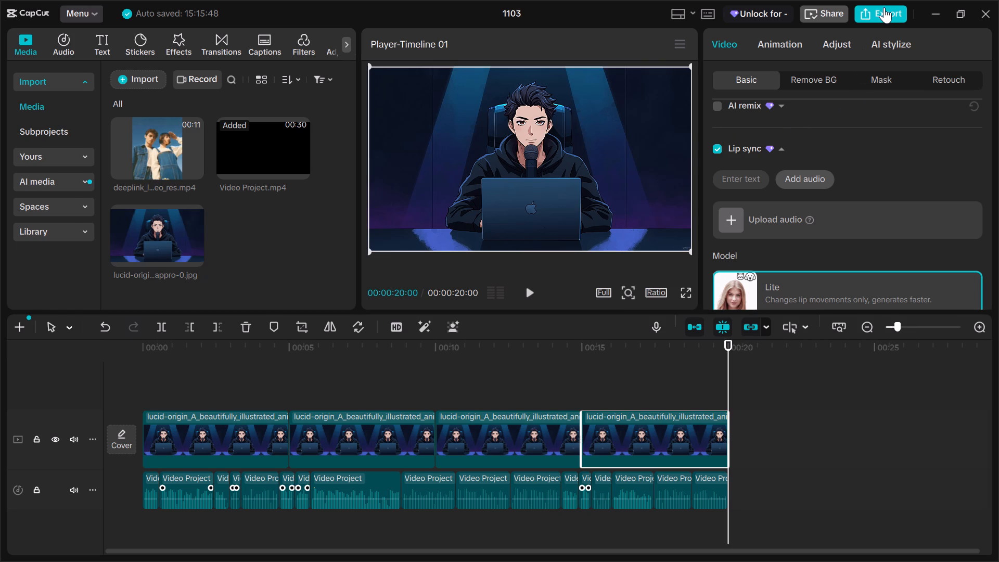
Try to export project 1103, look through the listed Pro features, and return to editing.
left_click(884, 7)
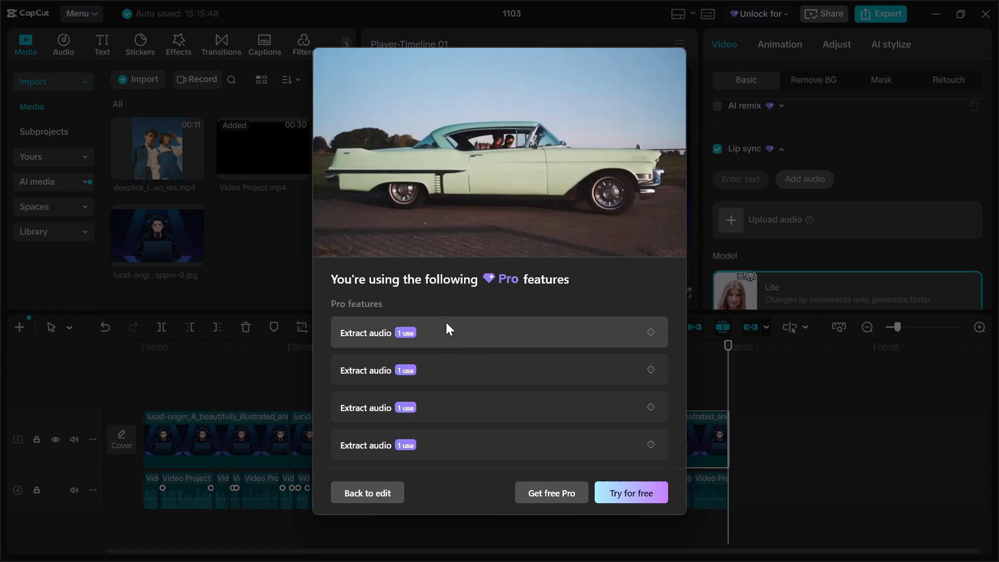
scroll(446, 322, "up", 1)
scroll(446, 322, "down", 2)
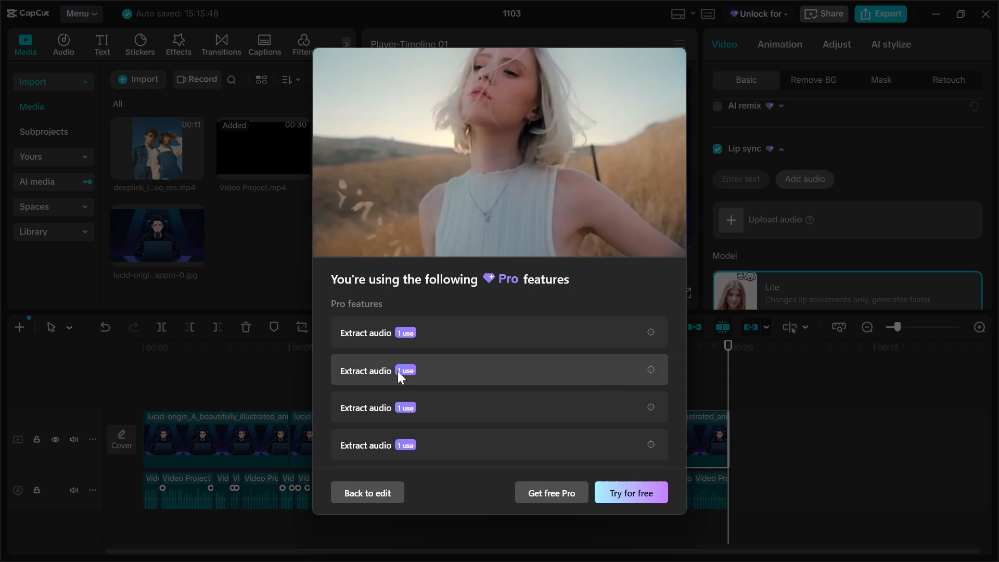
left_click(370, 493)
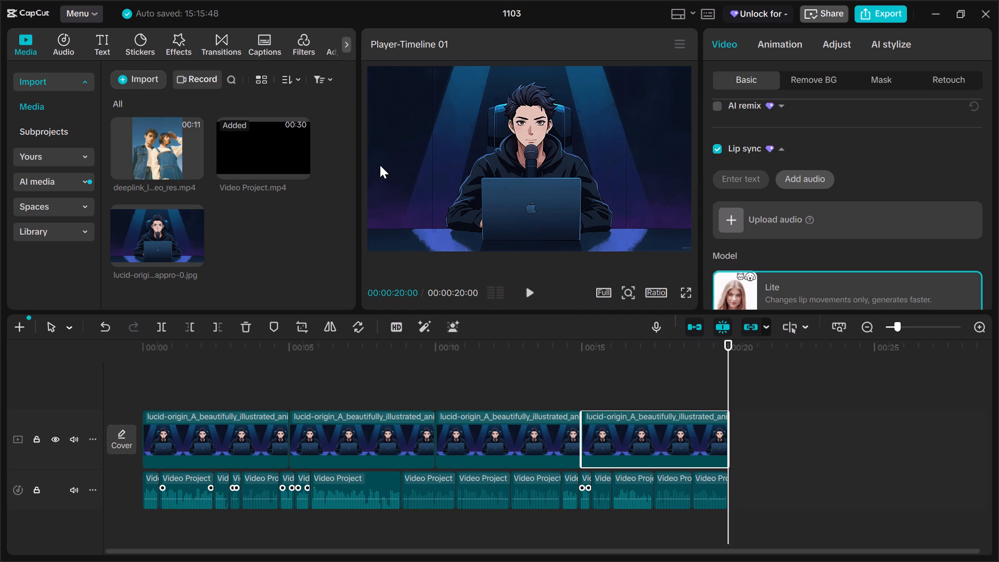
Close project 1103 and exit CapCut from its home screen.
scroll(603, 316, "down", 3)
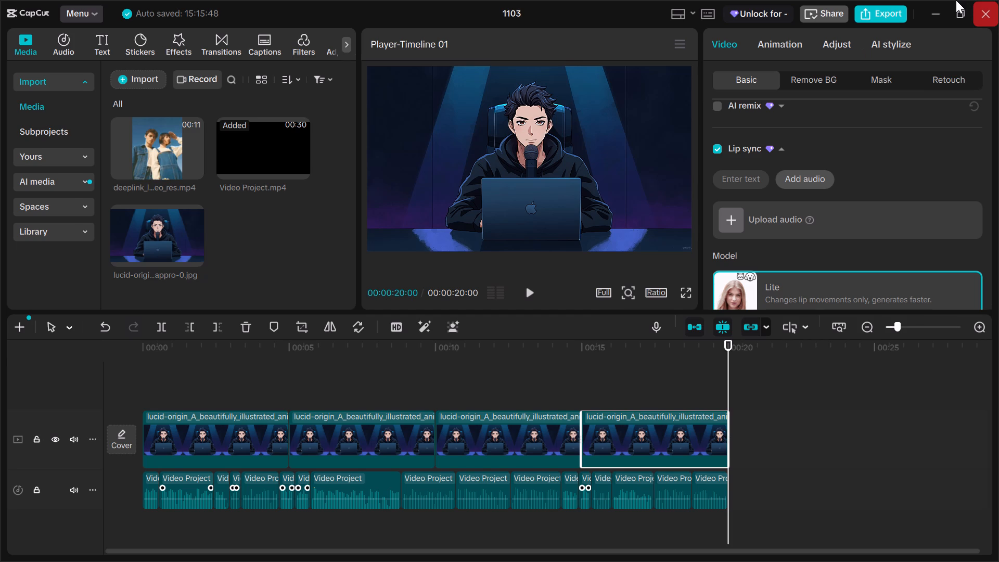
left_click(979, 16)
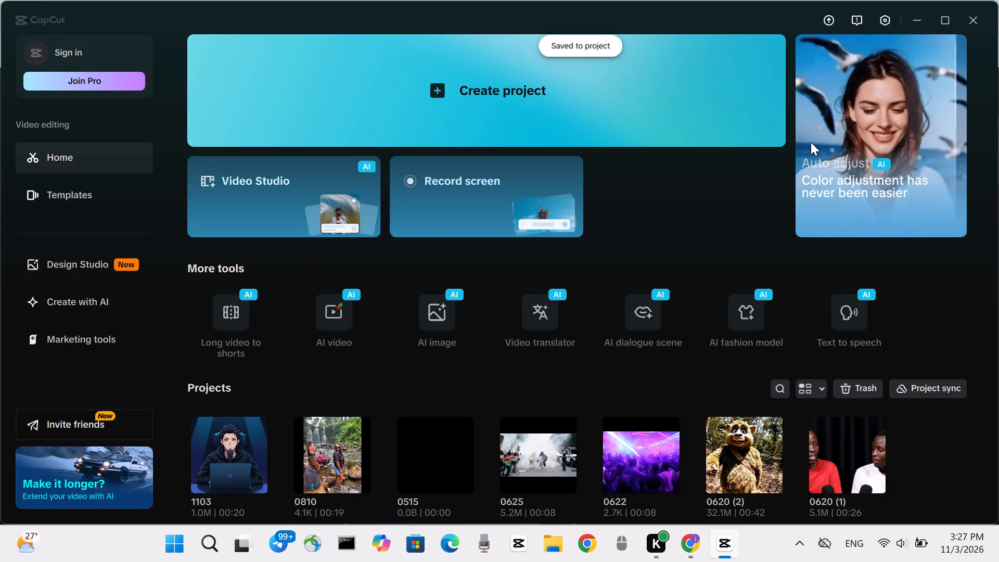